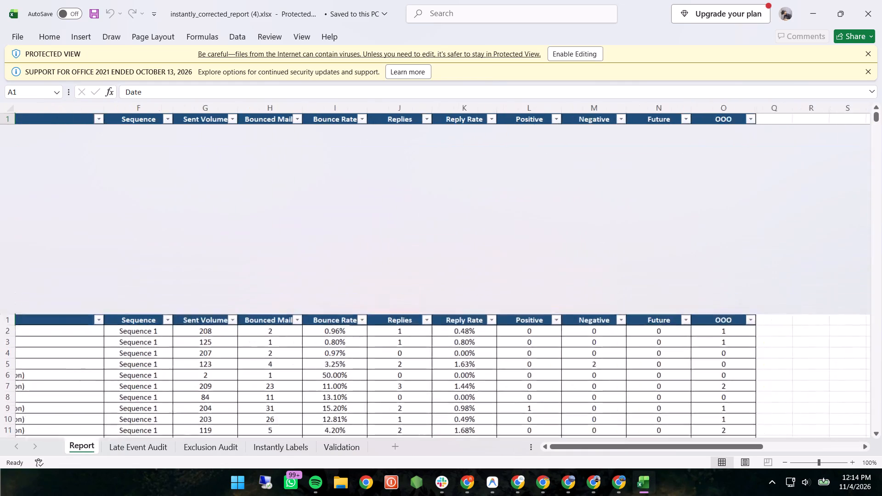
# Capture a screen snip of the 11-03-2026 and 11-04-2026 rows in the Report sheet's Avg Bounce Rate table.
pyautogui.scroll(-3, 771, 323)
pyautogui.hscroll(4, 771, 323)
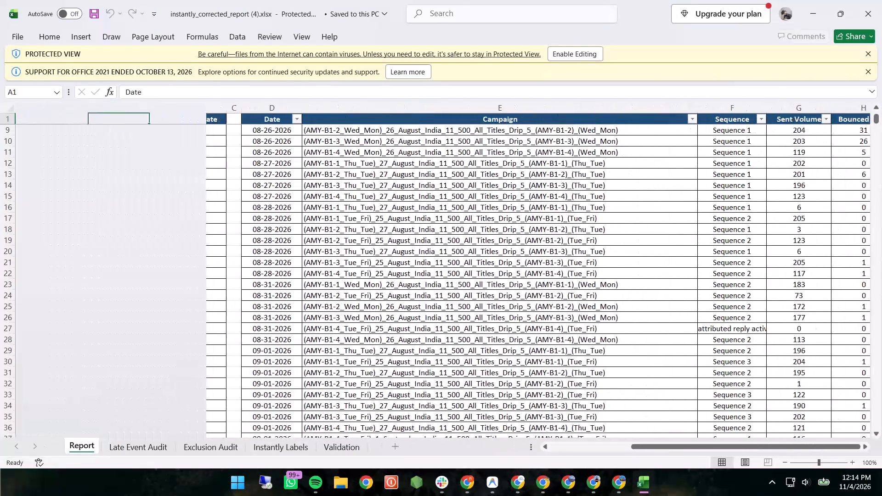
pyautogui.scroll(-7, 771, 323)
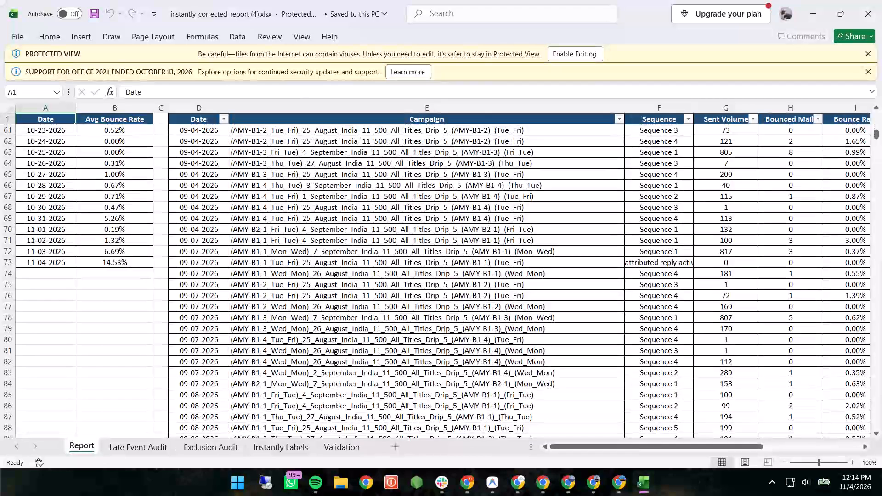
pyautogui.press('shift+super+s')
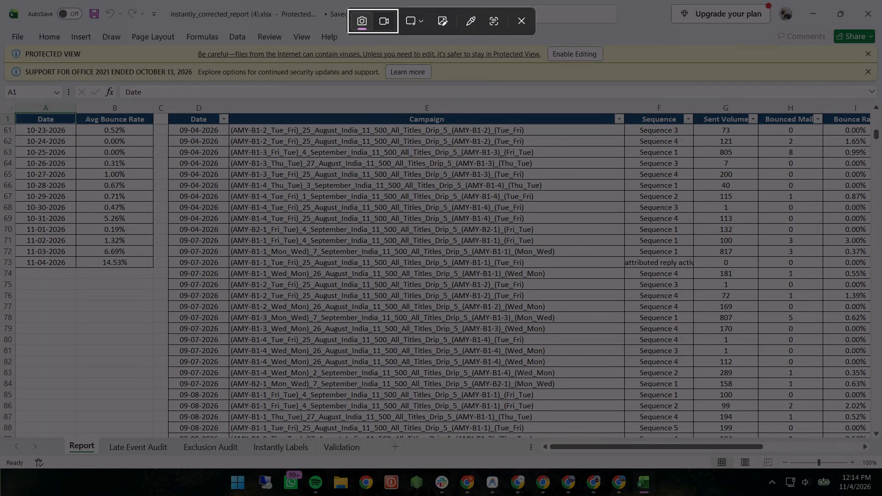
pyautogui.moveTo(14, 243); pyautogui.dragTo(154, 268)
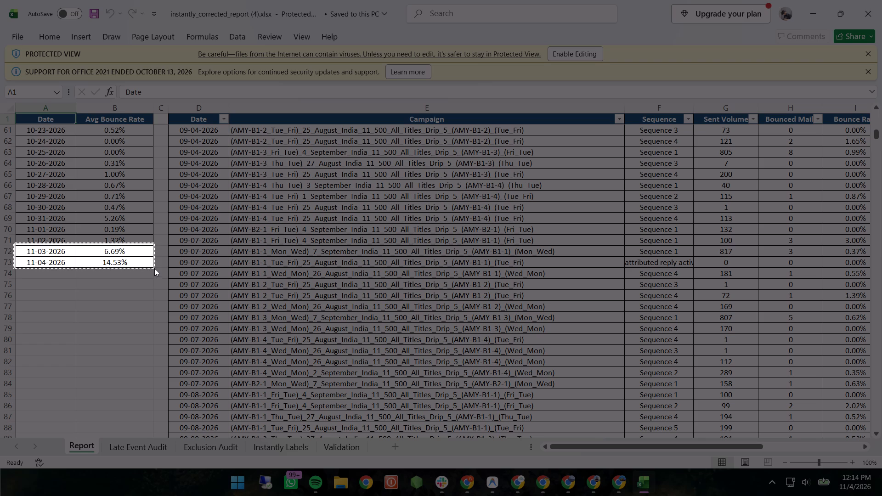
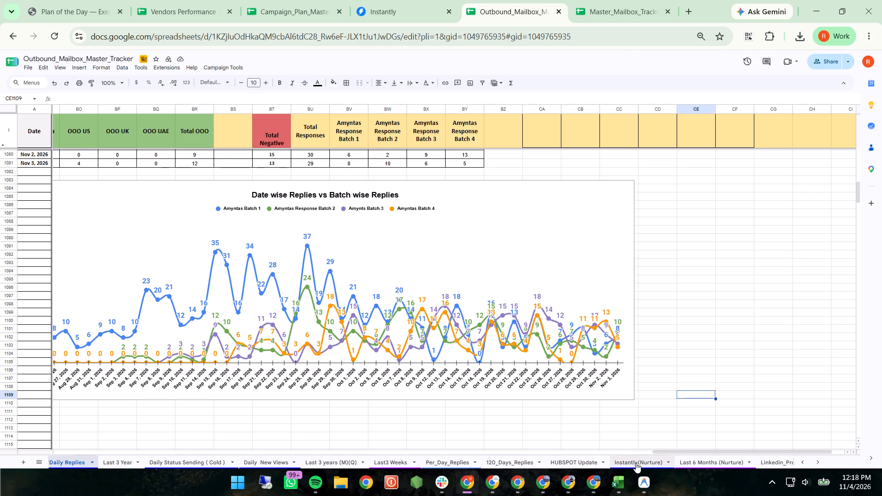
# Open the Bounce Rate Dashboard sheet in the Campaign_Plan_Master_Tracker spreadsheet.
pyautogui.hscroll(-3, 636, 463)
pyautogui.hscroll(4, 636, 463)
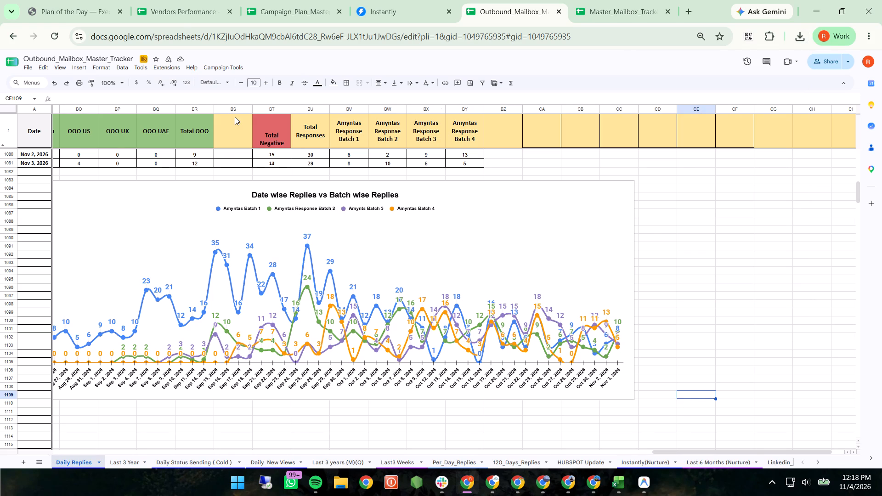
pyautogui.click(279, 12)
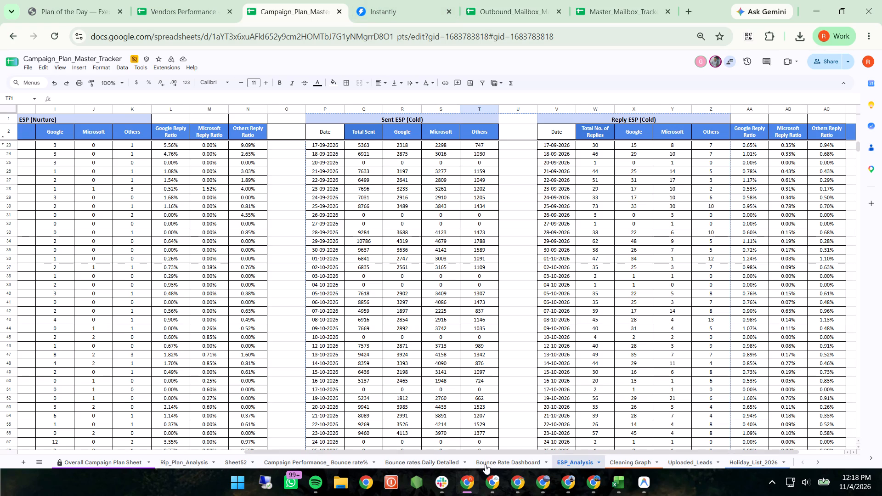
pyautogui.click(443, 457)
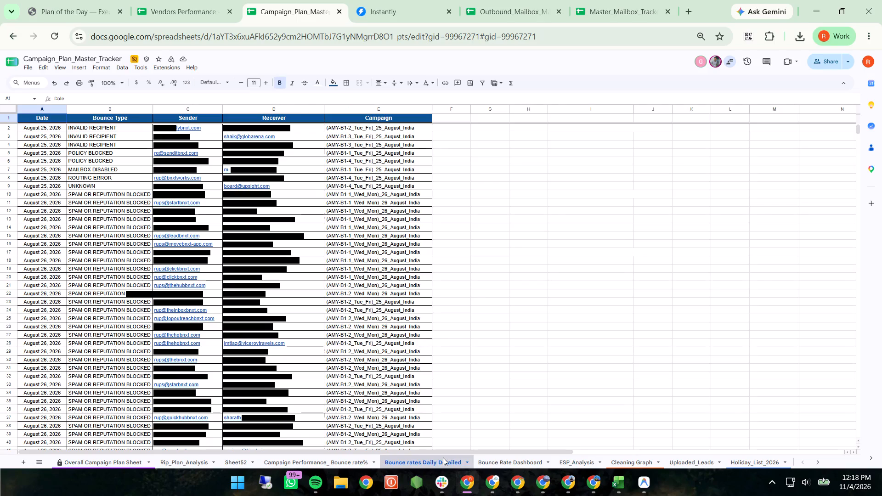
pyautogui.click(493, 462)
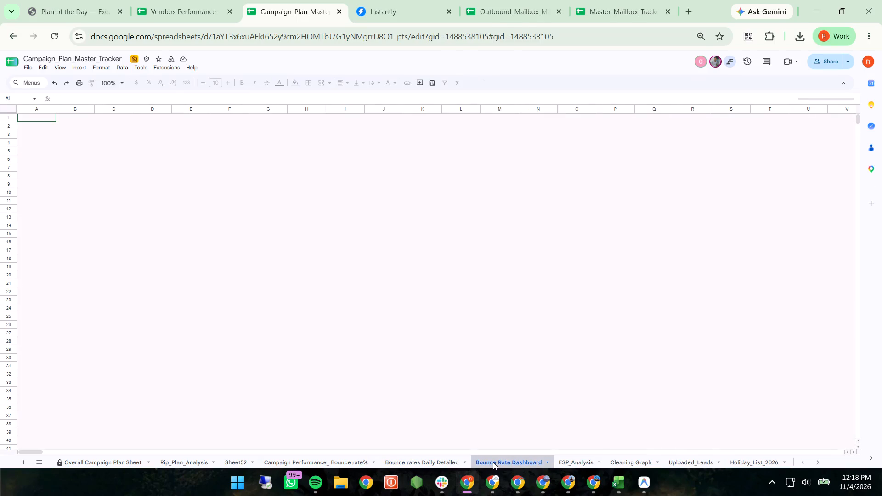
# Copy the November 2, 2026 row's formatting onto the November 3, 2026 row in the bounce type by date table.
pyautogui.scroll(-4, 454, 335)
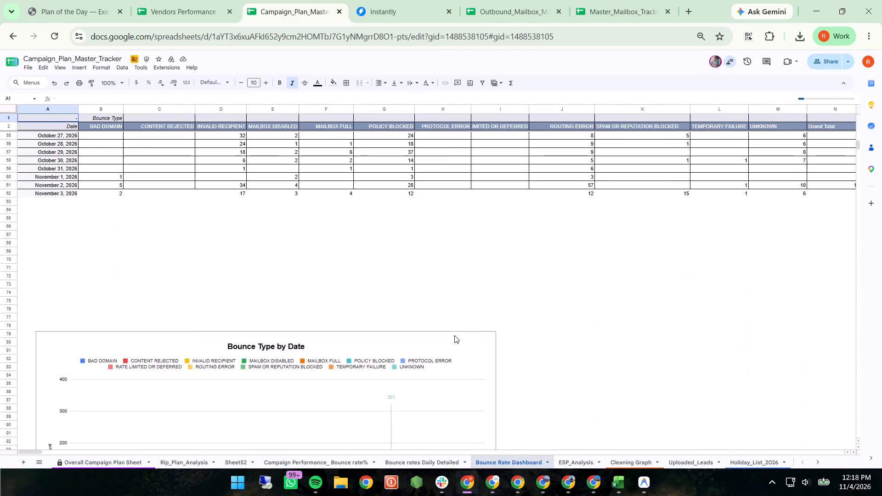
pyautogui.scroll(-1, 454, 335)
pyautogui.scroll(2, 454, 335)
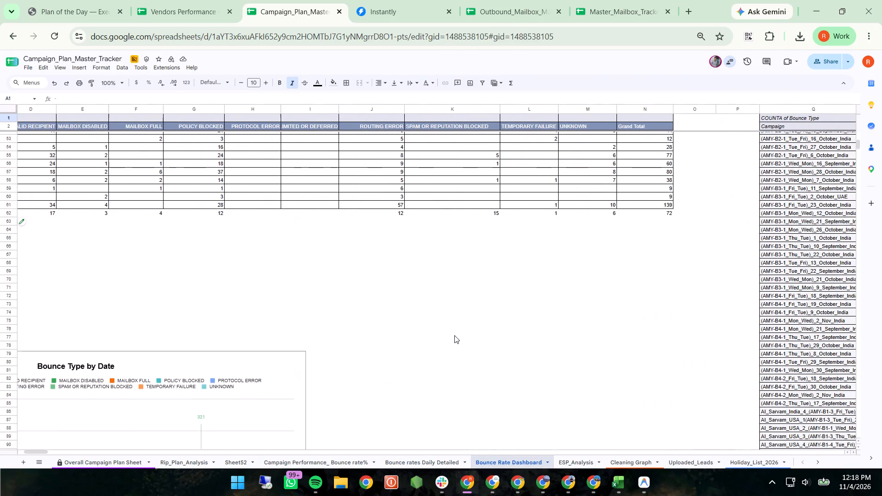
pyautogui.scroll(2, 454, 335)
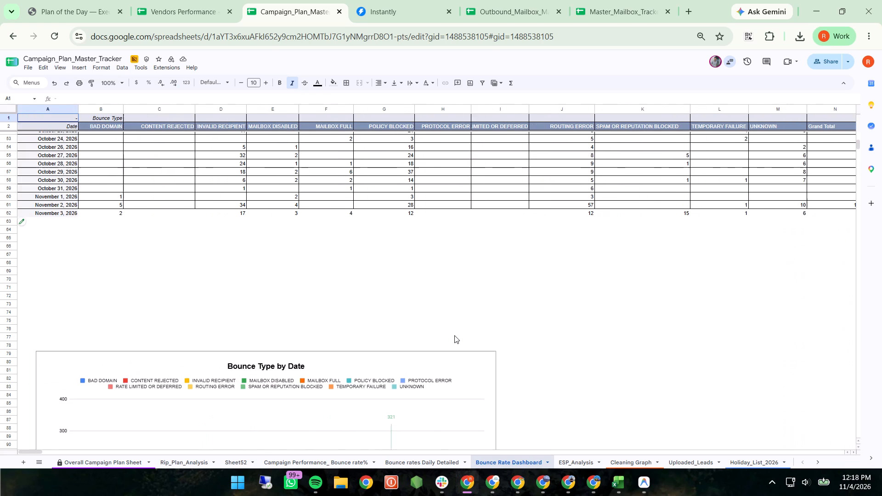
pyautogui.scroll(1, 454, 335)
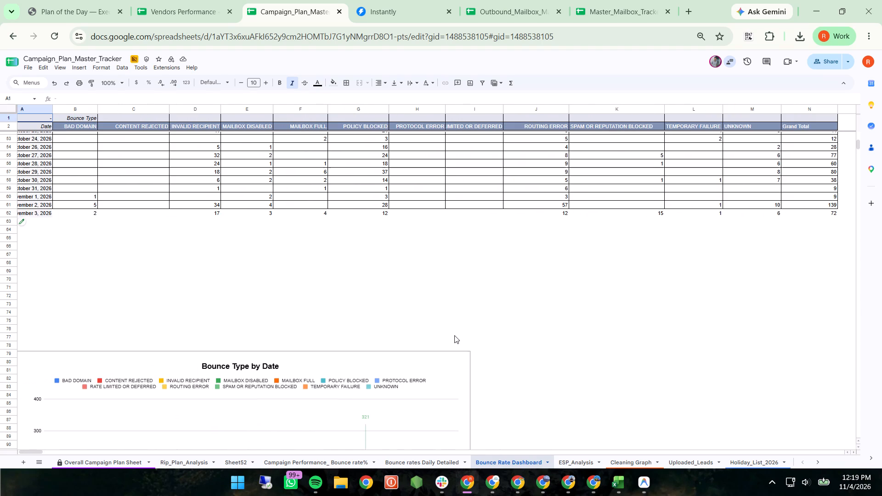
pyautogui.hscroll(-1, 454, 335)
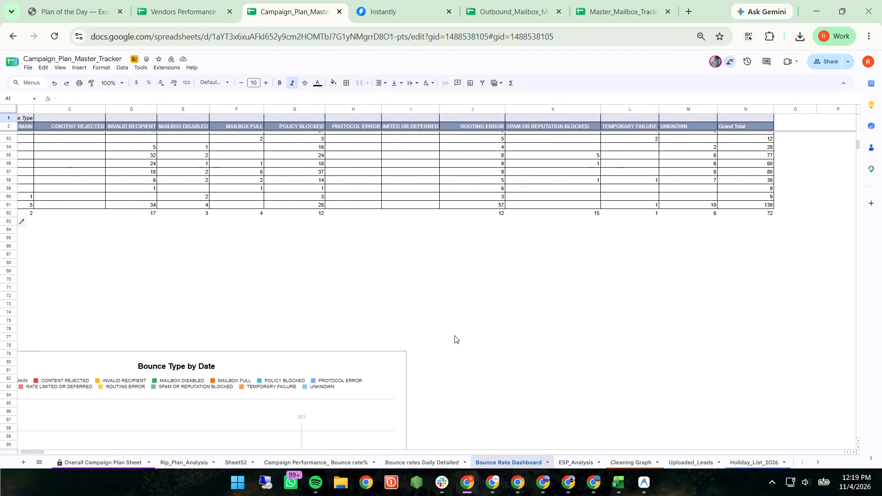
pyautogui.scroll(-1, 454, 335)
pyautogui.scroll(1, 454, 335)
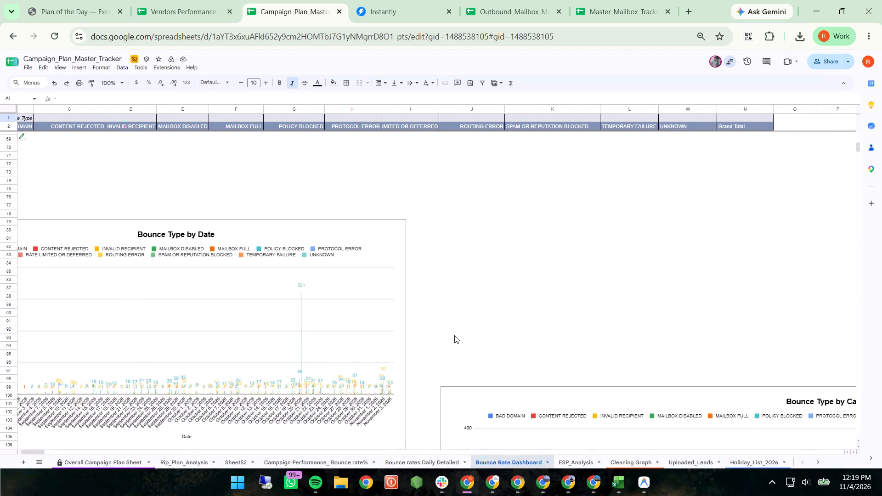
pyautogui.scroll(1, 454, 335)
pyautogui.hscroll(6, 454, 335)
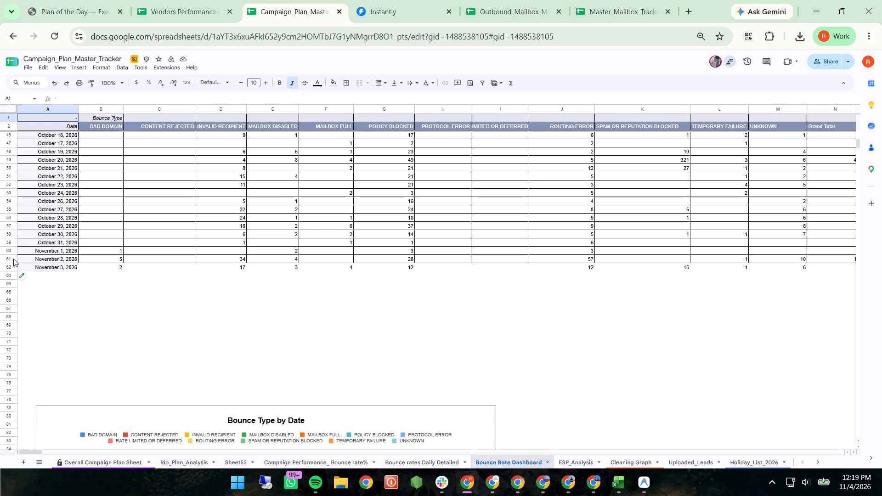
pyautogui.click(10, 255)
pyautogui.click(10, 259)
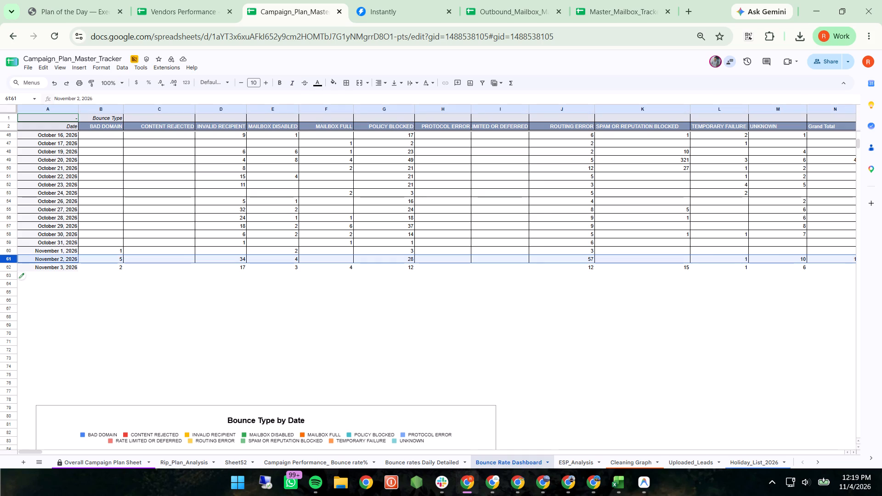
pyautogui.click(89, 82)
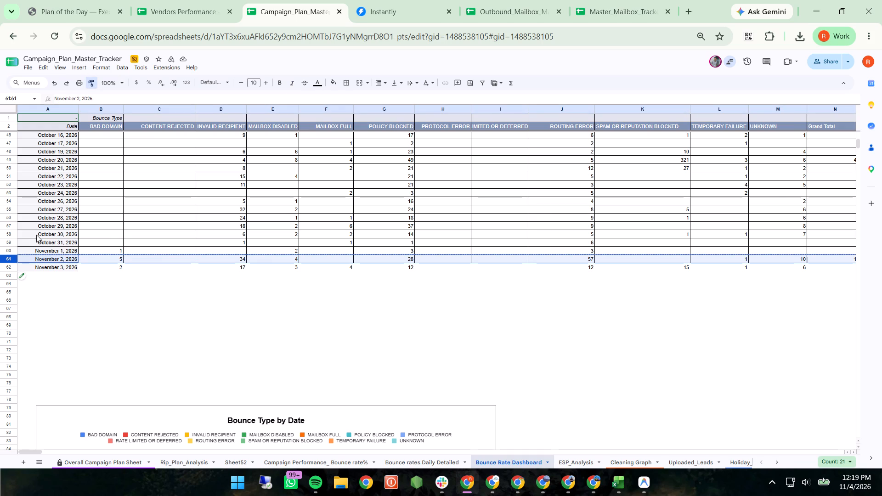
pyautogui.click(10, 266)
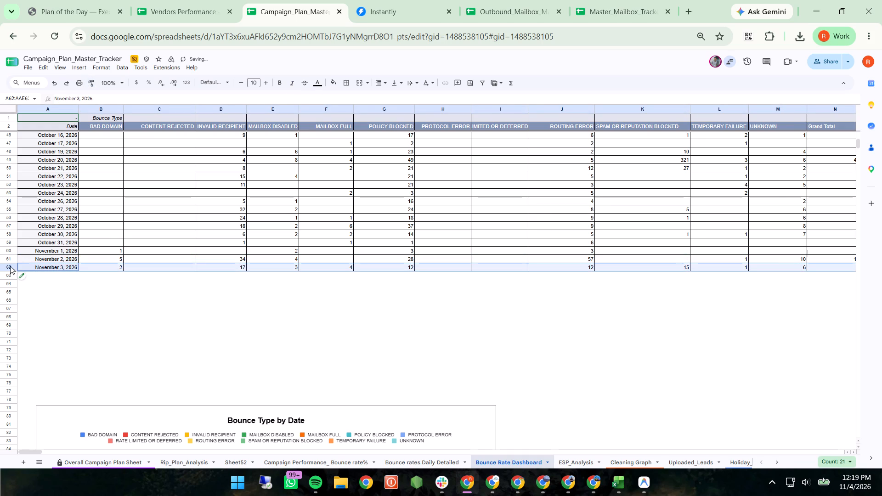
# Move the Bounce Counts by Campaign chart down to start at about row 143, just below the bounce trends note.
pyautogui.hscroll(-6, 267, 296)
pyautogui.scroll(-1, 267, 296)
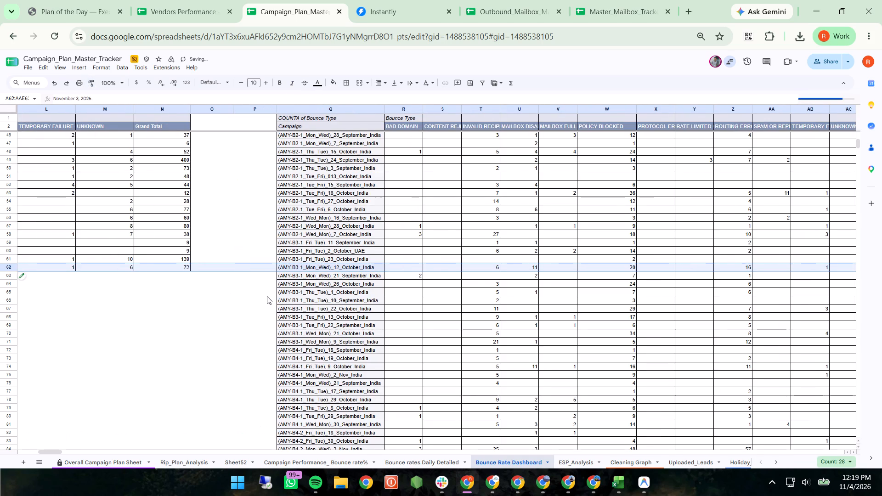
pyautogui.scroll(-3, 267, 296)
pyautogui.scroll(1, 267, 296)
pyautogui.scroll(-1, 267, 296)
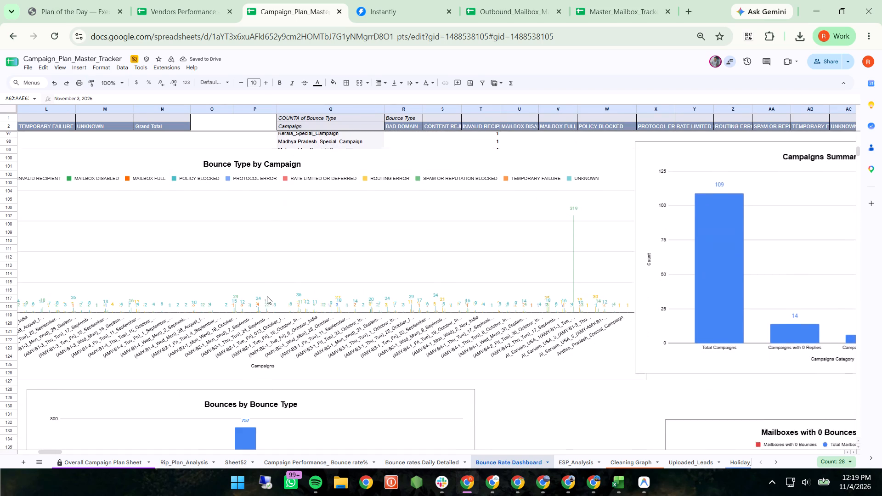
pyautogui.scroll(-1, 267, 296)
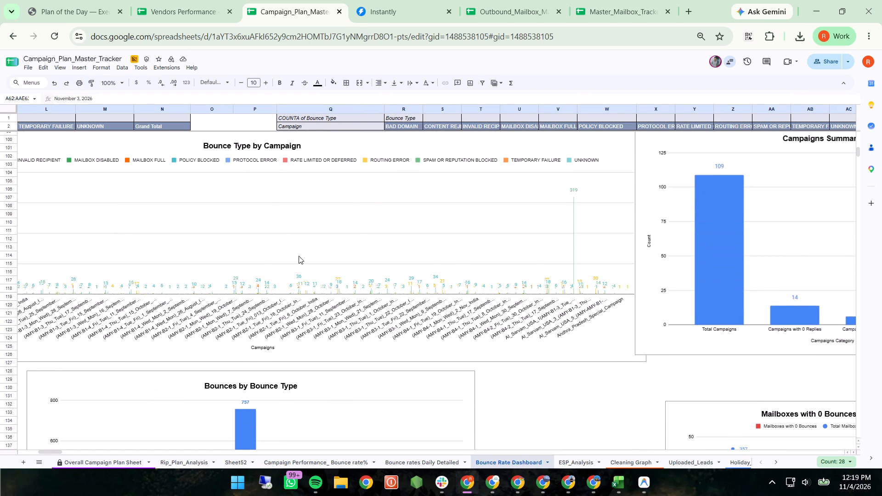
pyautogui.scroll(-3, 299, 256)
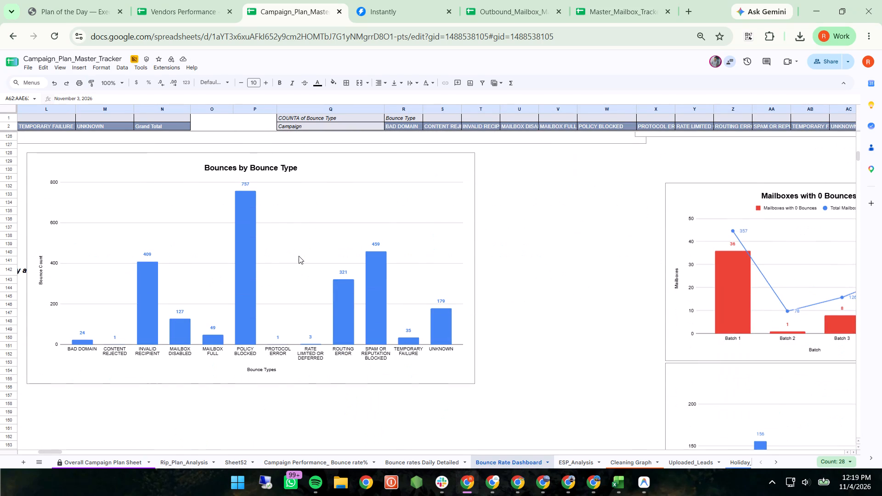
pyautogui.hscroll(5, 279, 284)
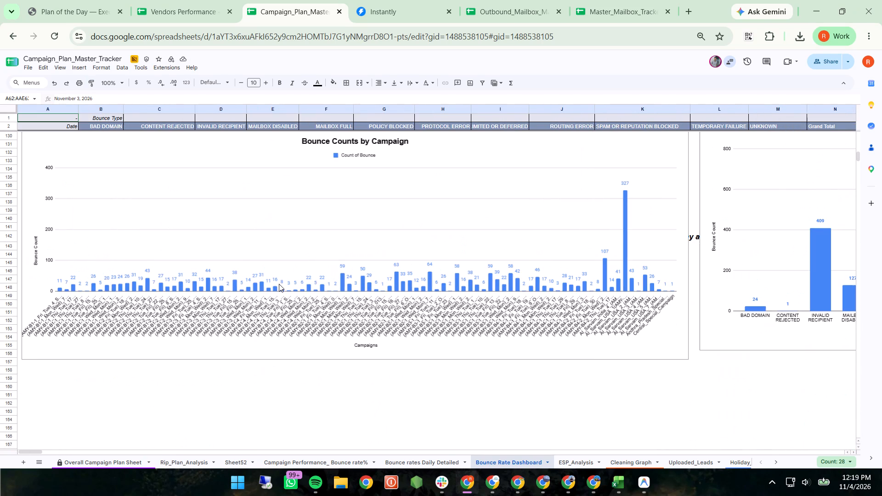
pyautogui.hscroll(1, 279, 284)
pyautogui.click(223, 283)
pyautogui.moveTo(223, 283); pyautogui.dragTo(200, 409)
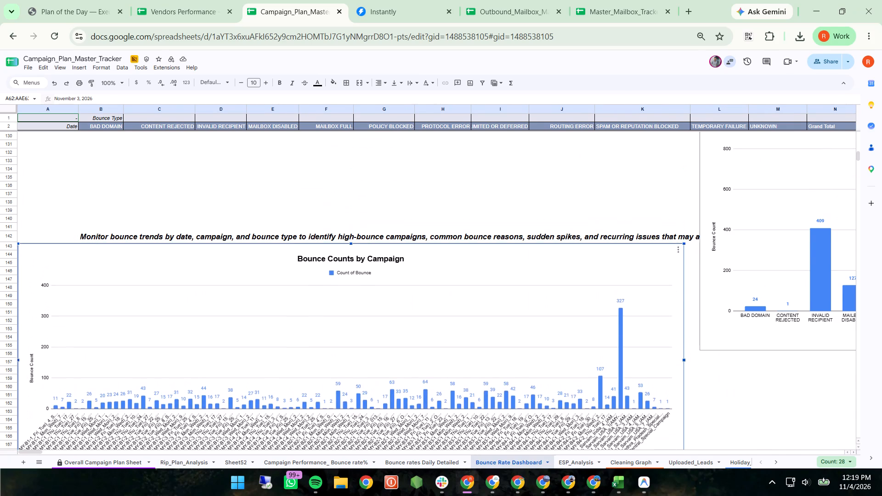
pyautogui.moveTo(200, 409); pyautogui.dragTo(200, 411)
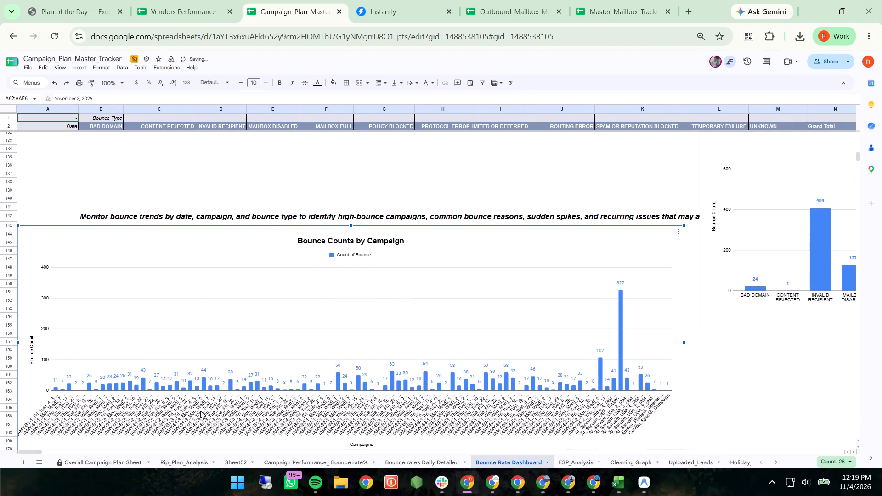
# Move the Bounces by Bounce Type chart down to about row 143, beside the Bounce Counts by Campaign chart.
pyautogui.hscroll(-8, 200, 411)
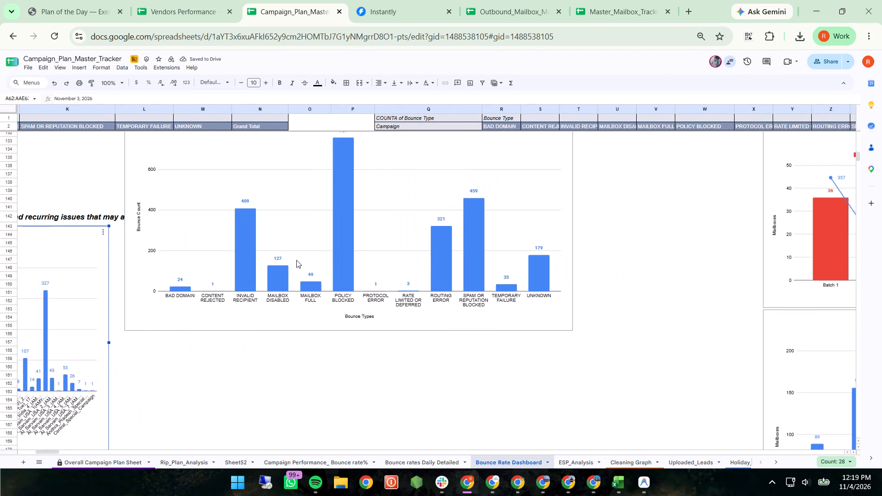
pyautogui.click(296, 260)
pyautogui.moveTo(296, 260); pyautogui.dragTo(287, 399)
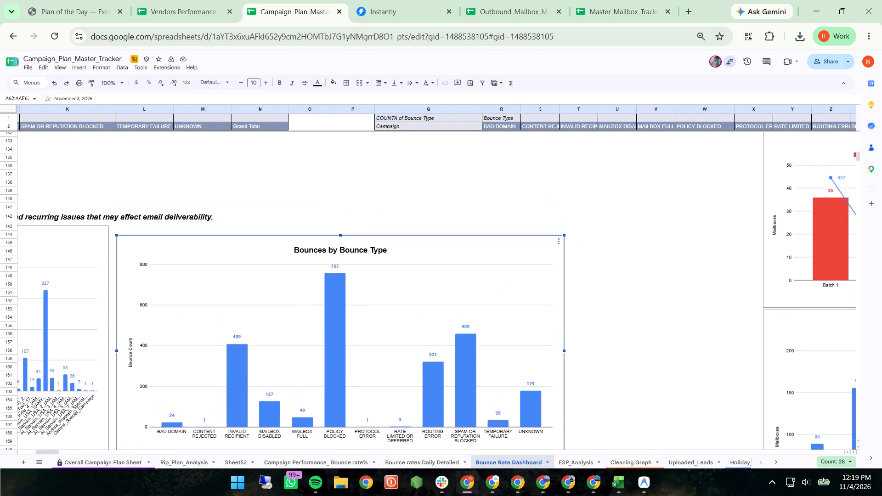
pyautogui.moveTo(287, 399); pyautogui.dragTo(287, 393)
# Move the Bounce Type by Campaign chart down to start at about row 114, clear of the campaign table's Grand Total row.
pyautogui.scroll(4, 287, 393)
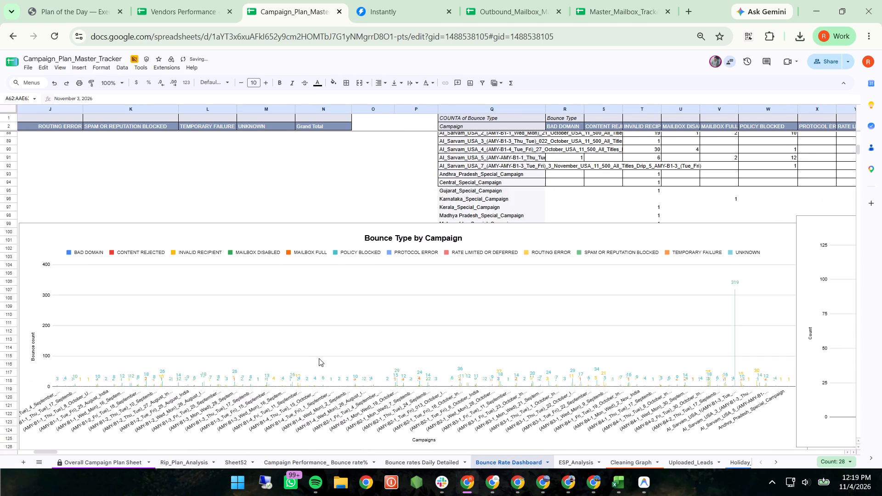
pyautogui.click(319, 358)
pyautogui.moveTo(319, 358); pyautogui.dragTo(317, 404)
pyautogui.scroll(-2, 317, 404)
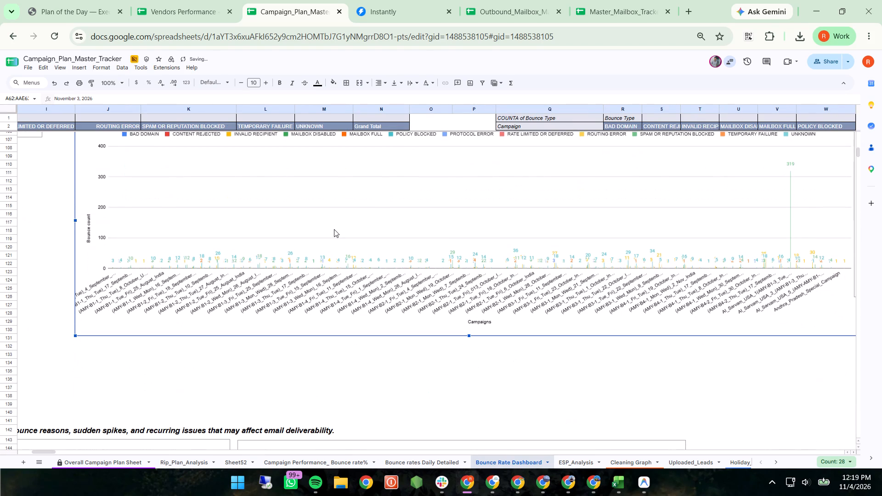
pyautogui.moveTo(334, 229); pyautogui.dragTo(305, 332)
# Move the Campaigns Summary chart down to start at about row 112, clear of the campaign bounce table.
pyautogui.scroll(4, 305, 332)
pyautogui.hscroll(-3, 305, 332)
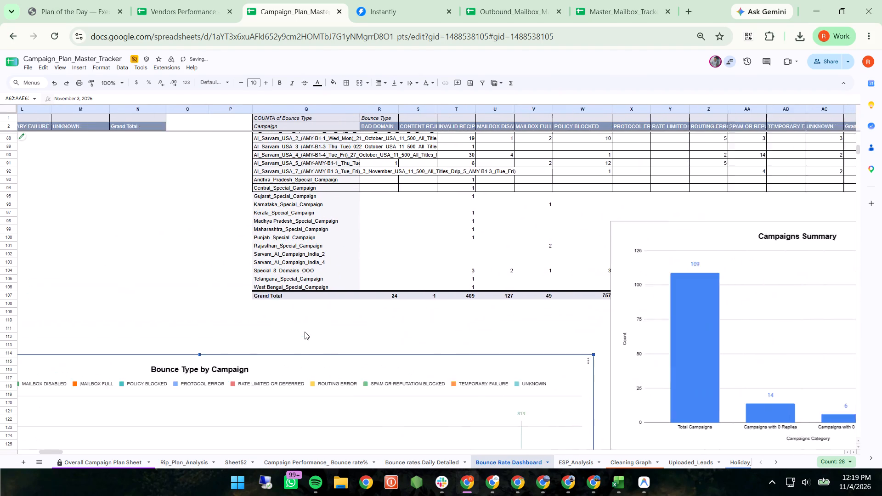
pyautogui.hscroll(-4, 305, 332)
pyautogui.hscroll(1, 305, 332)
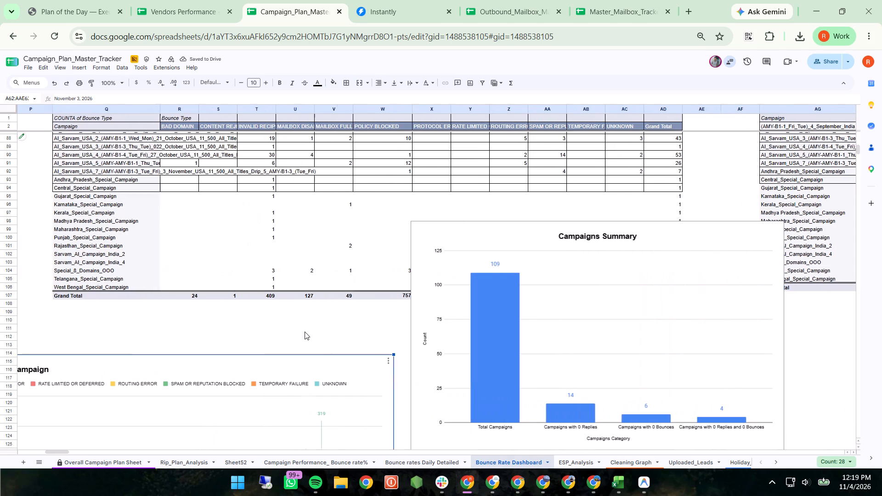
pyautogui.hscroll(1, 305, 332)
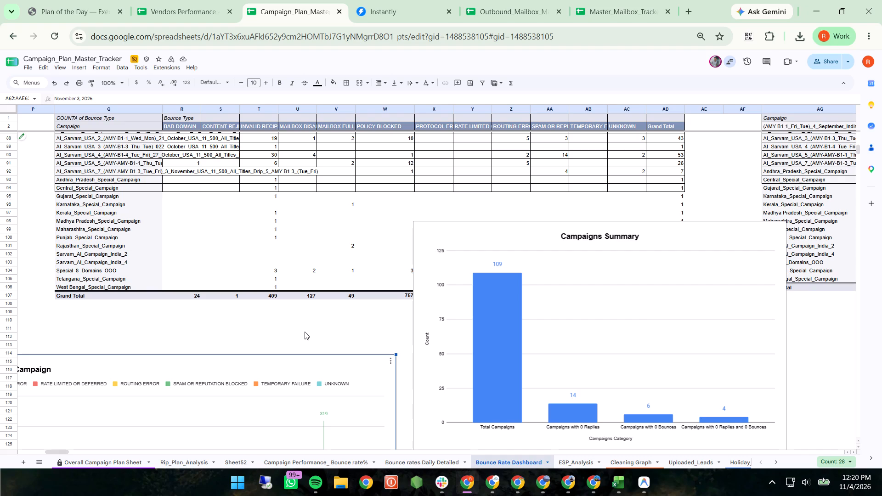
pyautogui.scroll(-2, 305, 332)
pyautogui.scroll(-1, 442, 242)
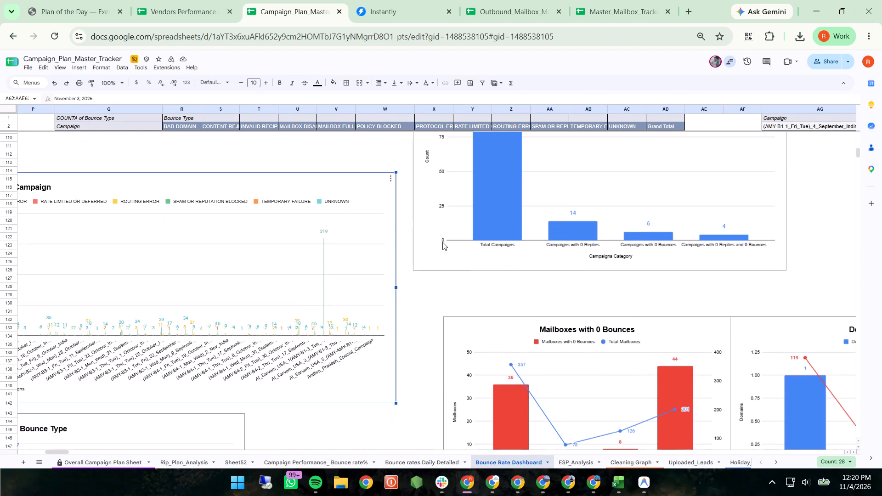
pyautogui.click(540, 205)
pyautogui.moveTo(540, 205); pyautogui.dragTo(537, 320)
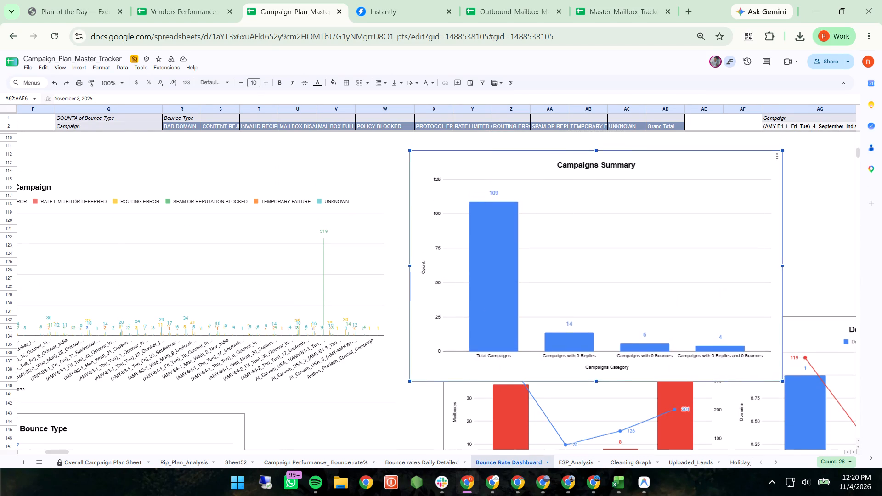
pyautogui.moveTo(537, 320); pyautogui.dragTo(537, 319)
# Copy the bordered formatting of the Andhra_Pradesh_Special_Campaign row onto rows 95 to 106, Gujarat through West Bengal, in the bounce-type-by-campaign table.
pyautogui.scroll(3, 537, 319)
pyautogui.hscroll(1, 537, 319)
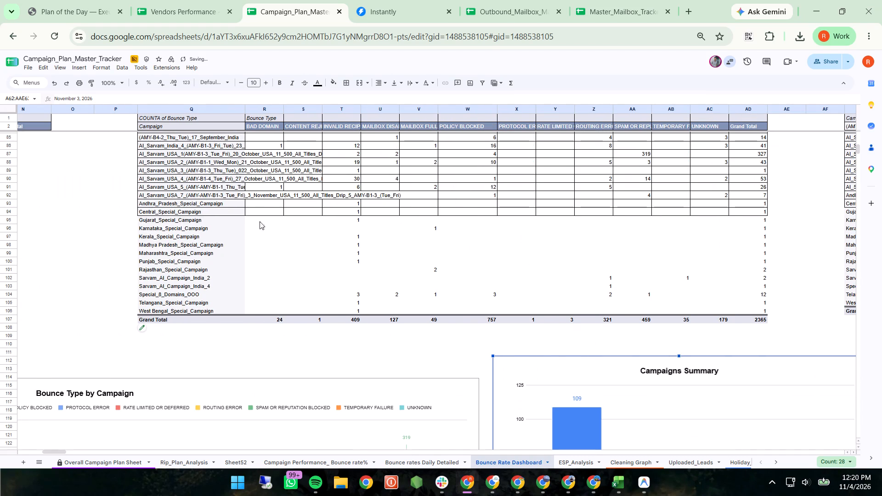
pyautogui.click(208, 201)
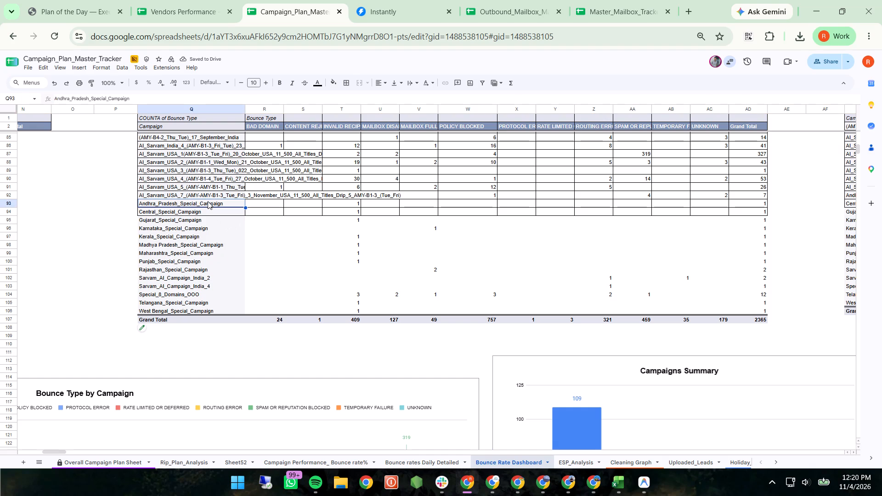
pyautogui.hotkey('shift', 'Right')
pyautogui.hotkey('shift', 'Right')
pyautogui.hotkey('shift', 'Right')
pyautogui.hotkey('shift', 'Right')
pyautogui.hotkey('shift', 'Right')
pyautogui.hotkey('shift', 'Right')
pyautogui.hotkey('shift', 'Right')
pyautogui.hotkey('shift', 'Right')
pyautogui.hotkey('shift', 'Right')
pyautogui.hotkey('shift', 'Right')
pyautogui.hotkey('shift', 'Right')
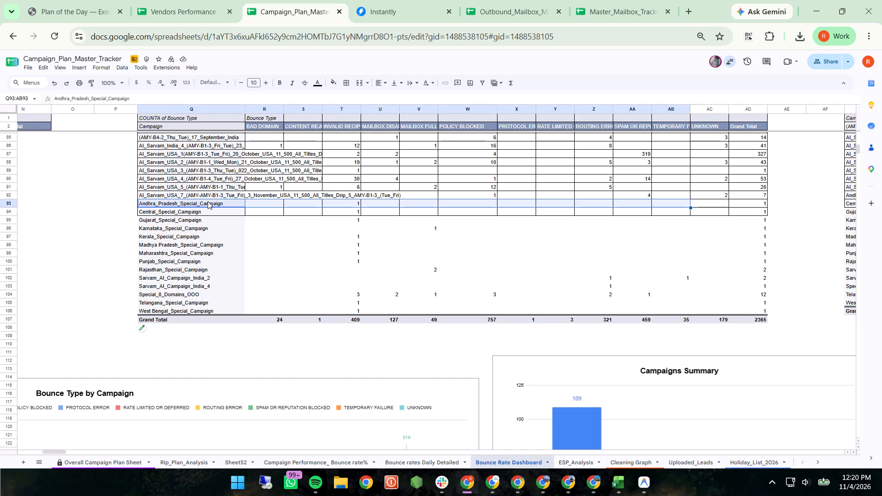
pyautogui.hotkey('shift', 'Right')
pyautogui.hotkey('shift', 'Right')
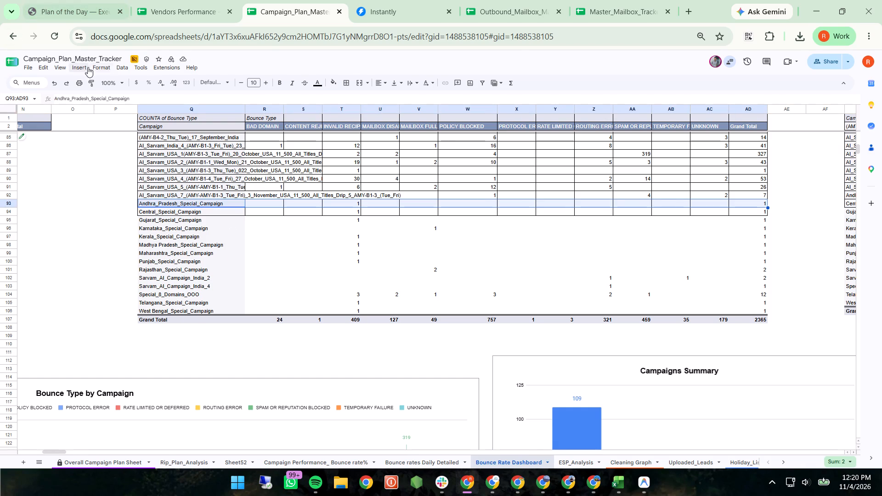
pyautogui.click(90, 82)
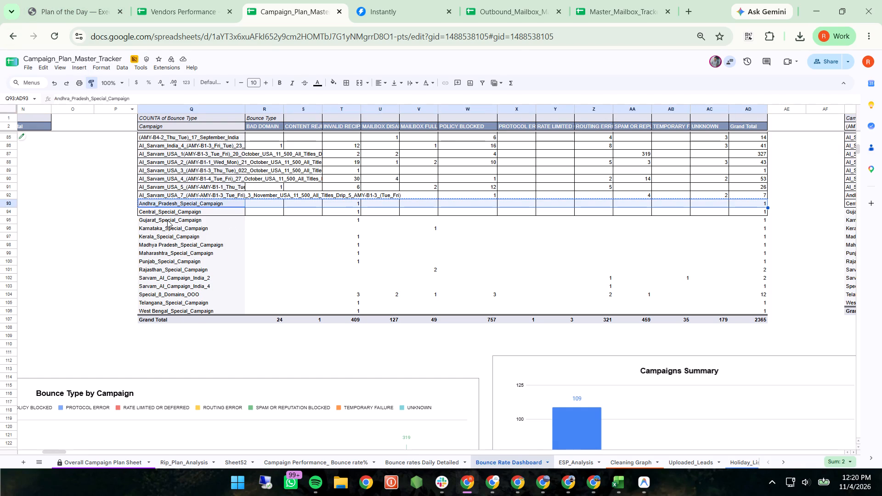
pyautogui.moveTo(167, 220); pyautogui.dragTo(172, 308)
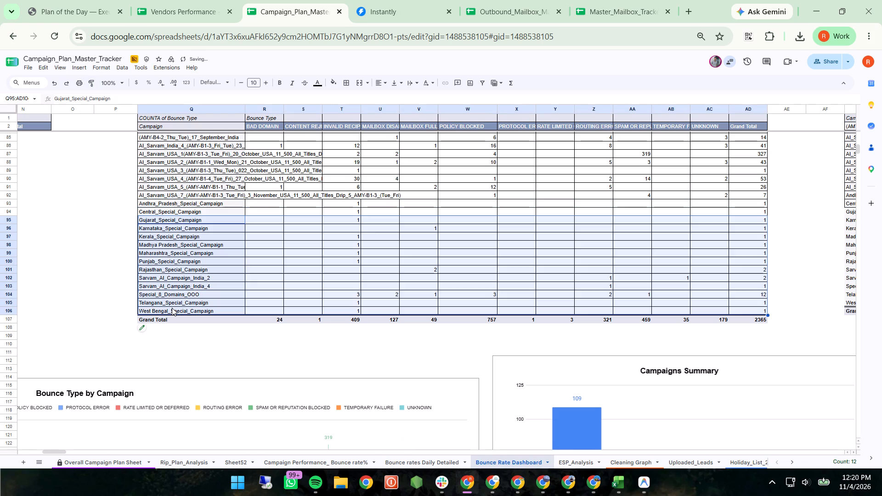
# Copy the Central_Special_Campaign row's formatting onto rows 94 to 105, Gujarat through West Bengal, in the campaign bounce count table.
pyautogui.hscroll(-6, 376, 360)
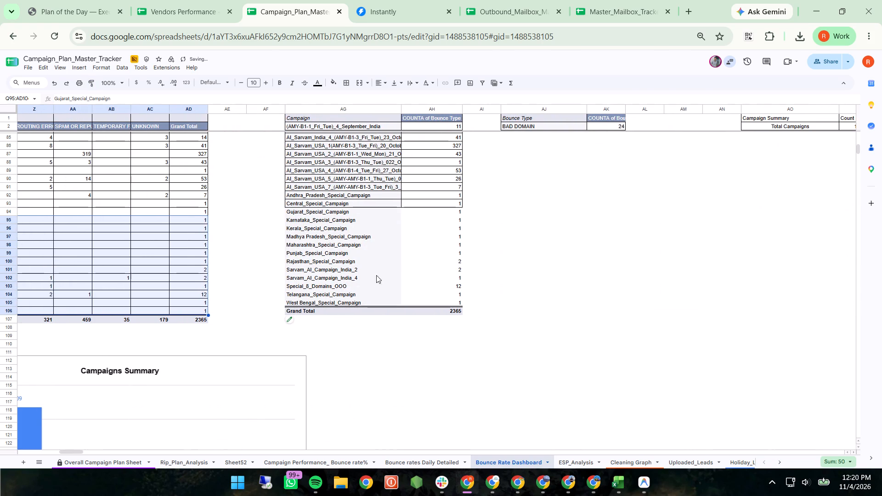
pyautogui.click(338, 201)
pyautogui.hotkey('shift', 'Right')
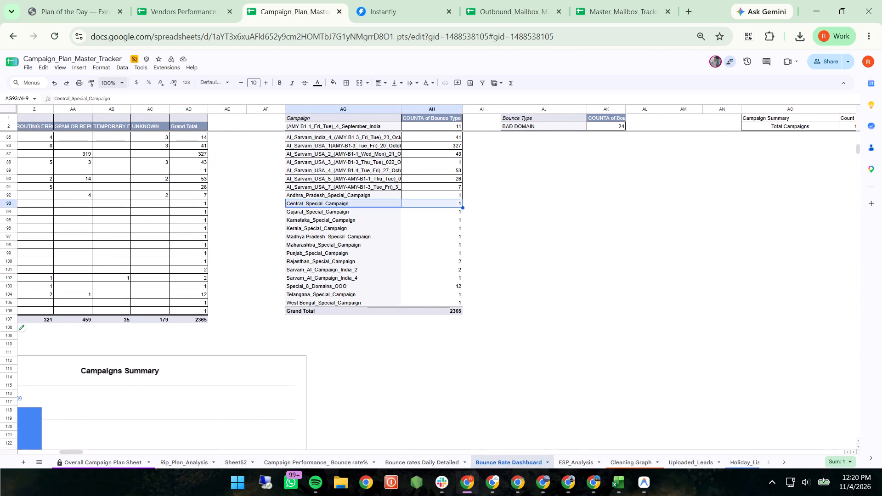
pyautogui.click(89, 80)
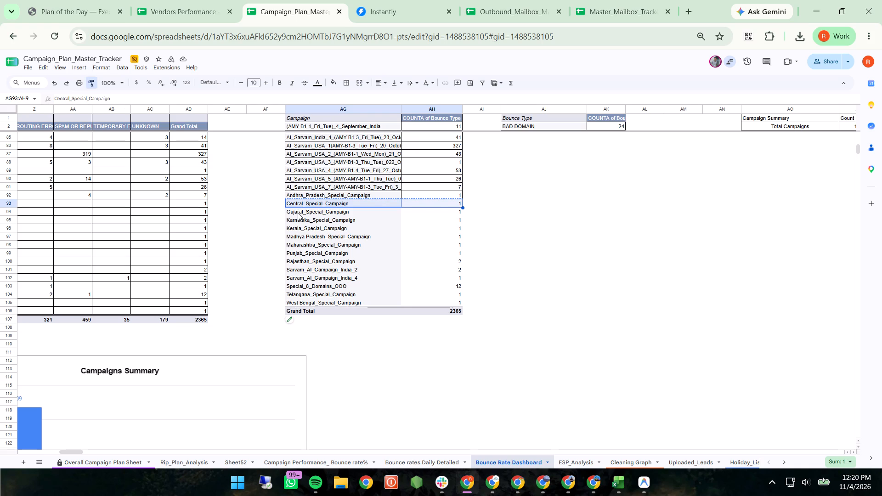
pyautogui.moveTo(298, 213); pyautogui.dragTo(315, 299)
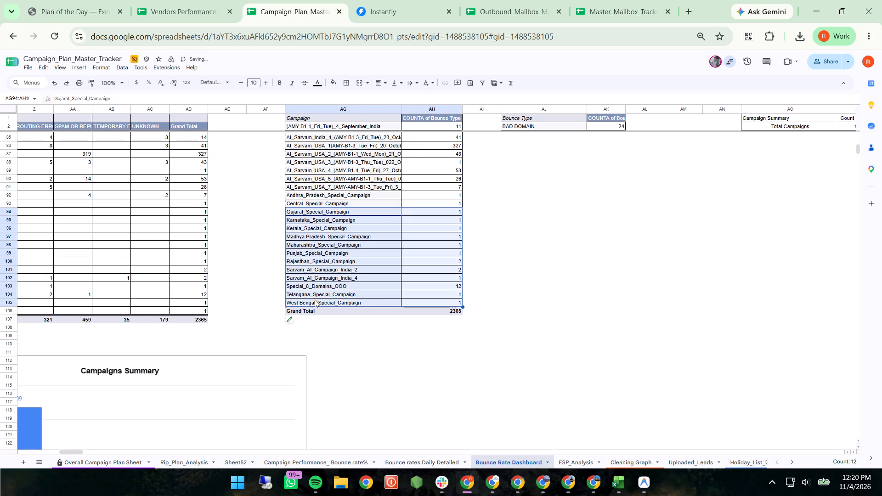
# Examine the remaining bounce type, campaign summary, mailbox, domain and date tables for formatting and chart spacing.
pyautogui.click(544, 280)
pyautogui.scroll(8, 544, 280)
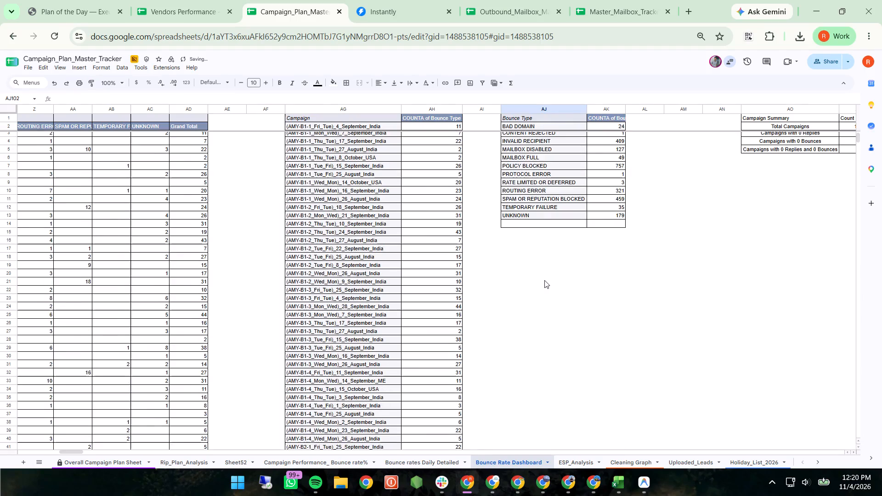
pyautogui.scroll(1, 544, 280)
pyautogui.hscroll(-2, 544, 280)
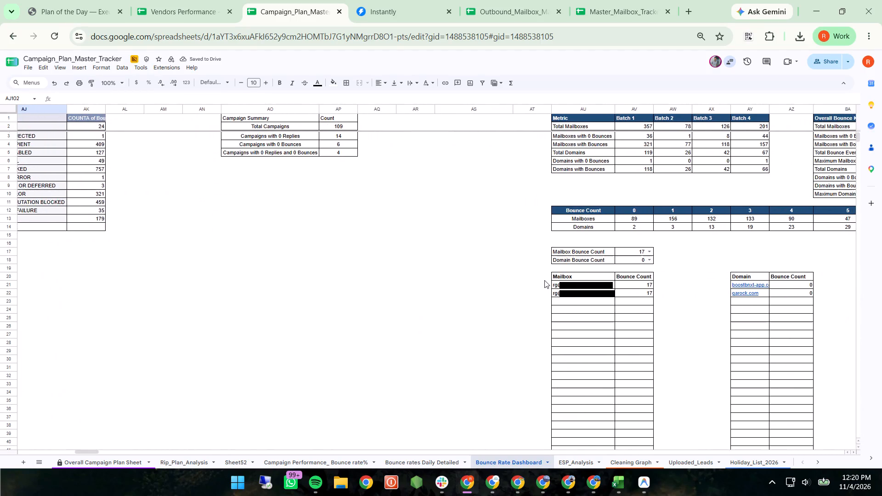
pyautogui.hscroll(-3, 544, 280)
pyautogui.hscroll(5, 544, 280)
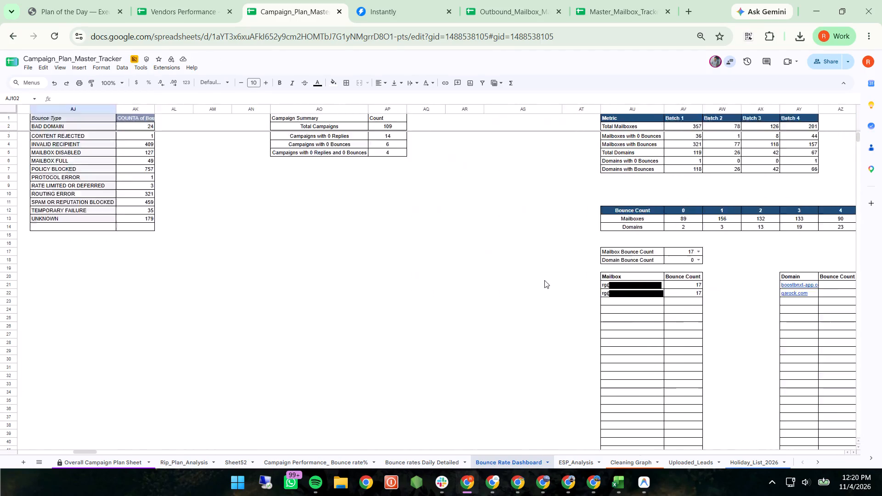
pyautogui.hscroll(7, 544, 280)
pyautogui.scroll(-5, 544, 280)
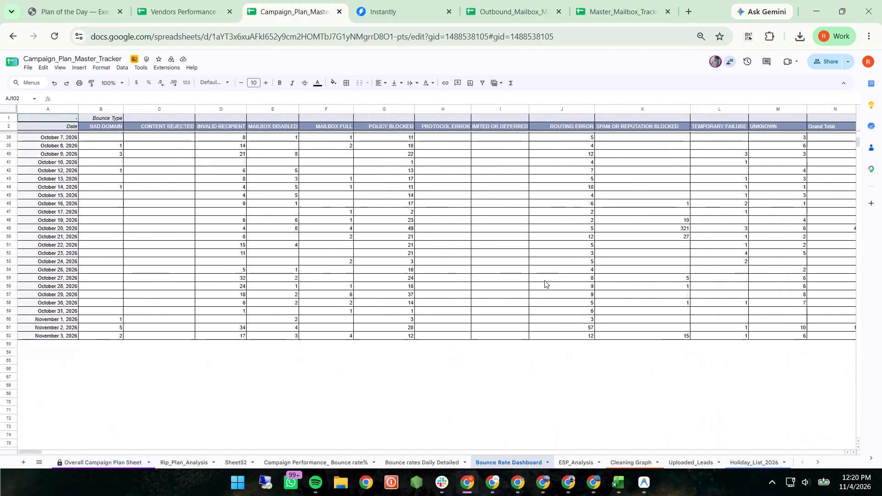
pyautogui.scroll(-4, 544, 280)
pyautogui.scroll(3, 544, 280)
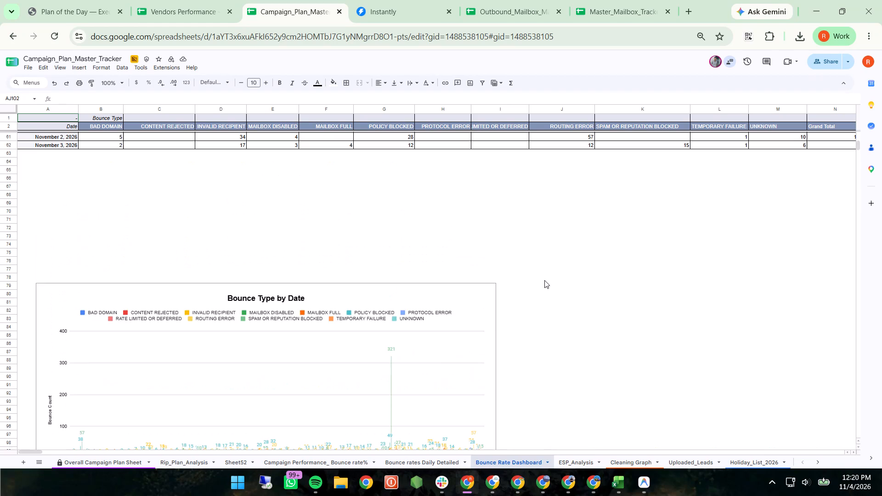
pyautogui.scroll(2, 544, 280)
# Move the Bounce Type by Date chart up to start at about row 74, flush with the start of column A.
pyautogui.scroll(-2, 544, 280)
pyautogui.hscroll(1, 317, 310)
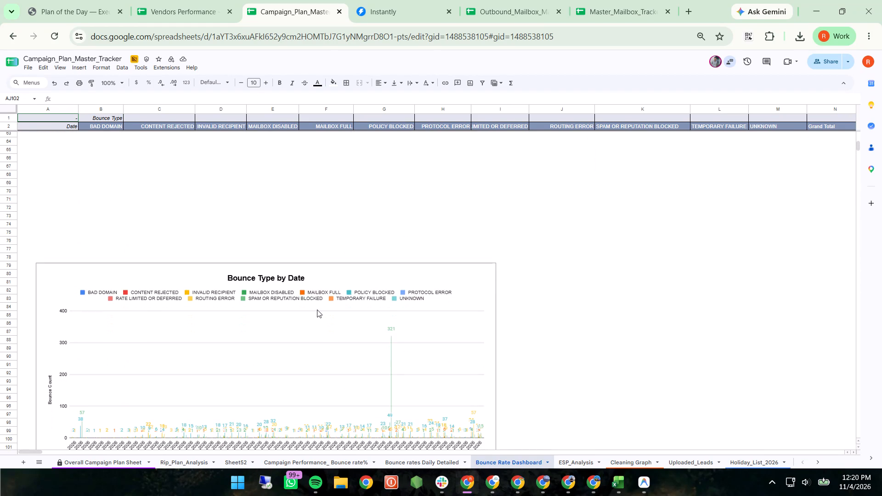
pyautogui.hscroll(1, 317, 310)
pyautogui.click(219, 307)
pyautogui.moveTo(219, 307); pyautogui.dragTo(198, 269)
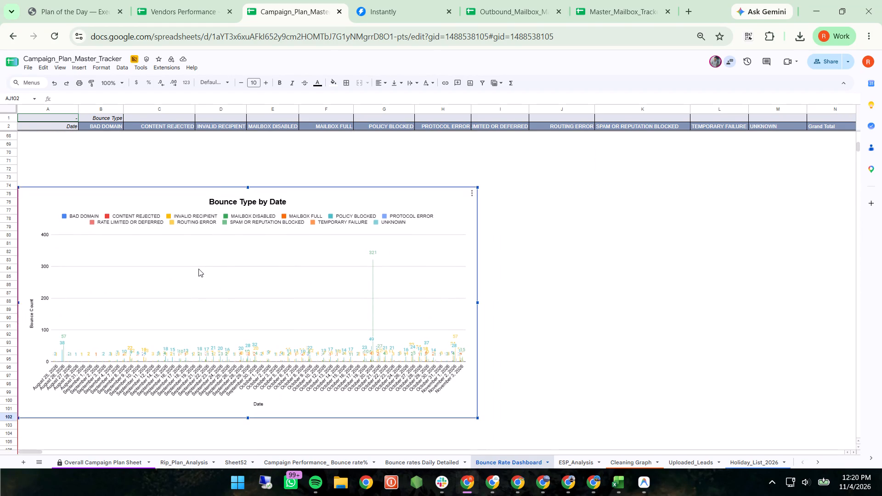
# Move the Bounce Type by Campaign chart up to about row 106 and sideways to end around column R.
pyautogui.scroll(-2, 198, 269)
pyautogui.click(577, 376)
pyautogui.moveTo(577, 376); pyautogui.dragTo(453, 324)
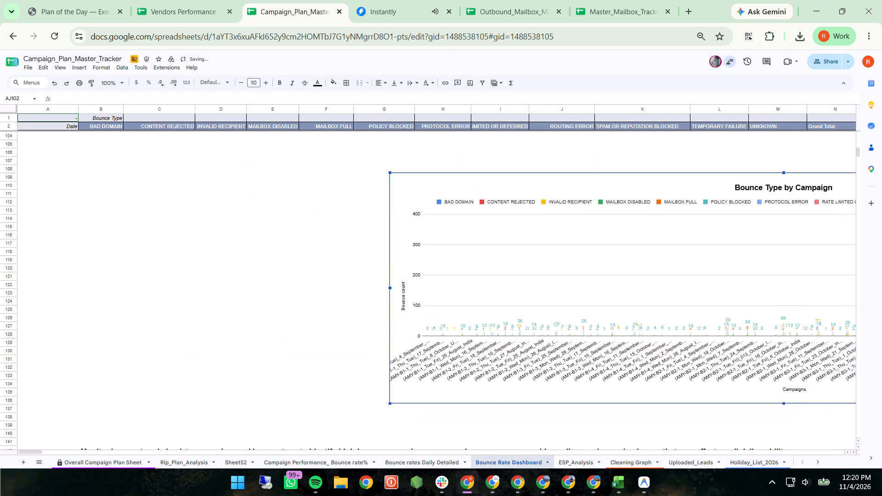
pyautogui.moveTo(453, 324); pyautogui.dragTo(347, 303)
# Check the placement of the Bounce Type by Campaign, Bounce Counts by Campaign and Bounces by Bounce Type charts.
pyautogui.scroll(2, 347, 303)
pyautogui.hscroll(-5, 347, 303)
pyautogui.scroll(-1, 347, 303)
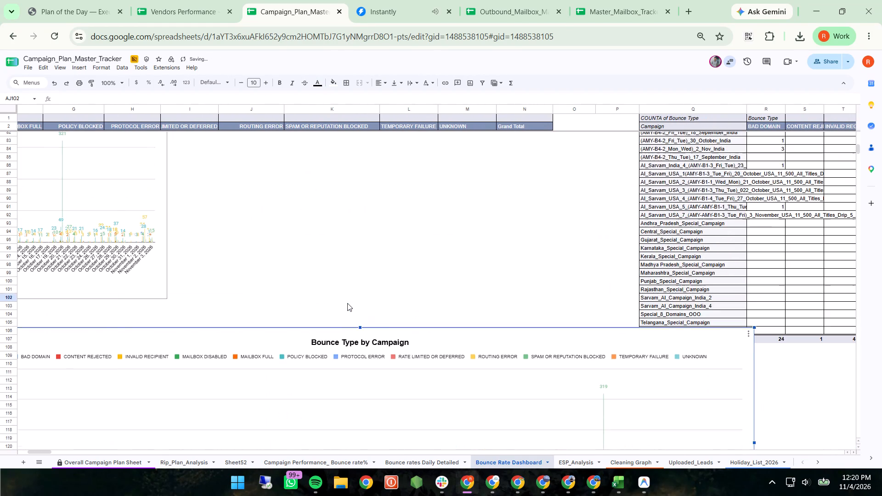
pyautogui.scroll(-3, 347, 303)
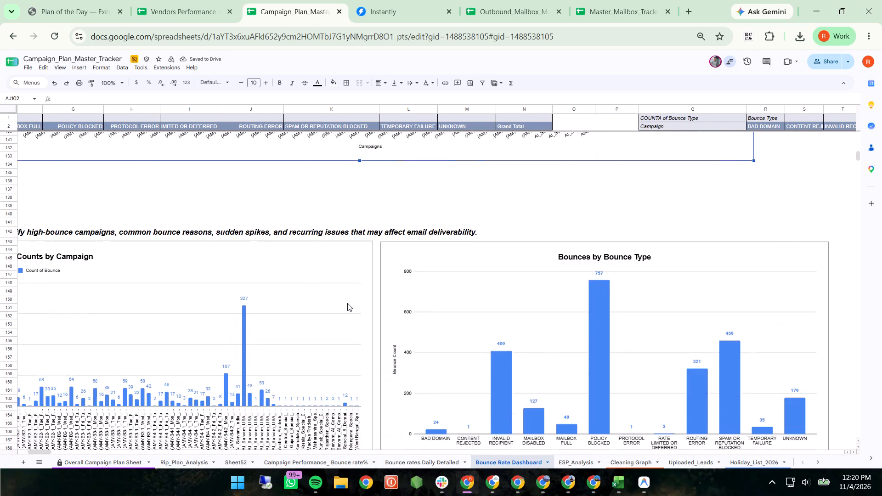
pyautogui.scroll(-3, 347, 303)
pyautogui.hscroll(-3, 347, 303)
pyautogui.scroll(1, 347, 303)
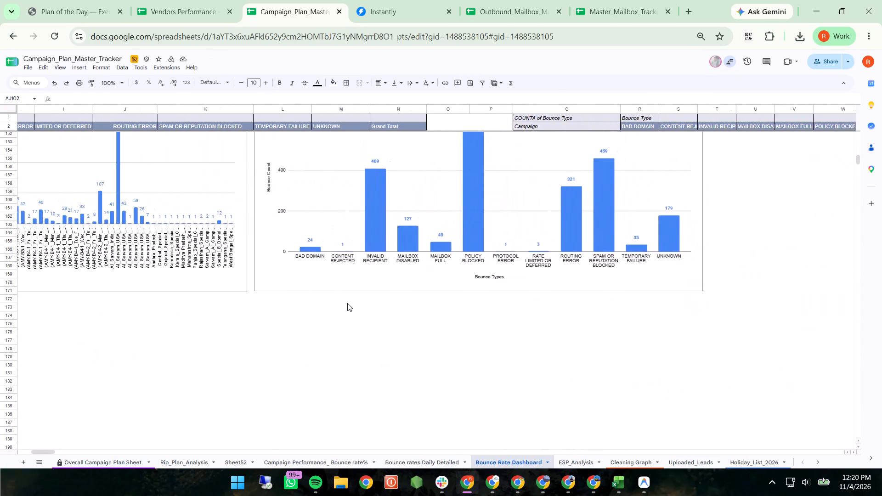
pyautogui.scroll(5, 347, 303)
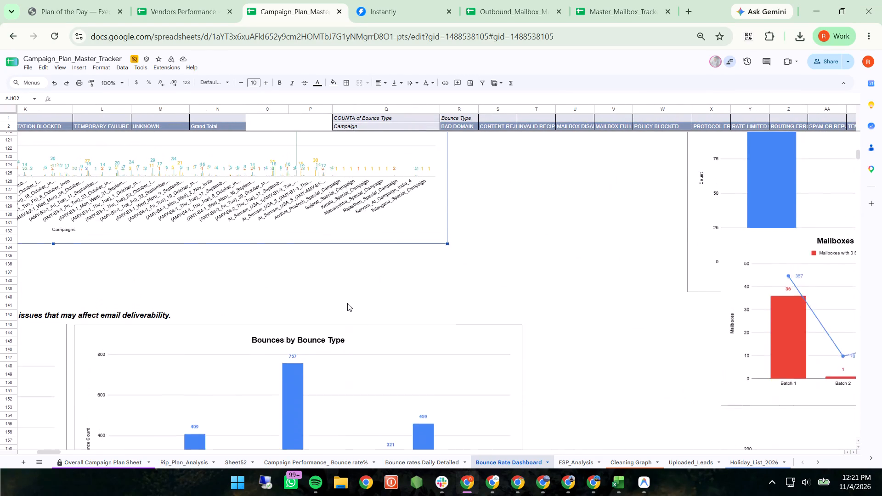
# Move the Mailboxes with 0 Bounces chart down to start at about row 141, clear of the Campaigns Summary chart.
pyautogui.scroll(1, 347, 303)
pyautogui.hscroll(-3, 347, 303)
pyautogui.scroll(-2, 347, 303)
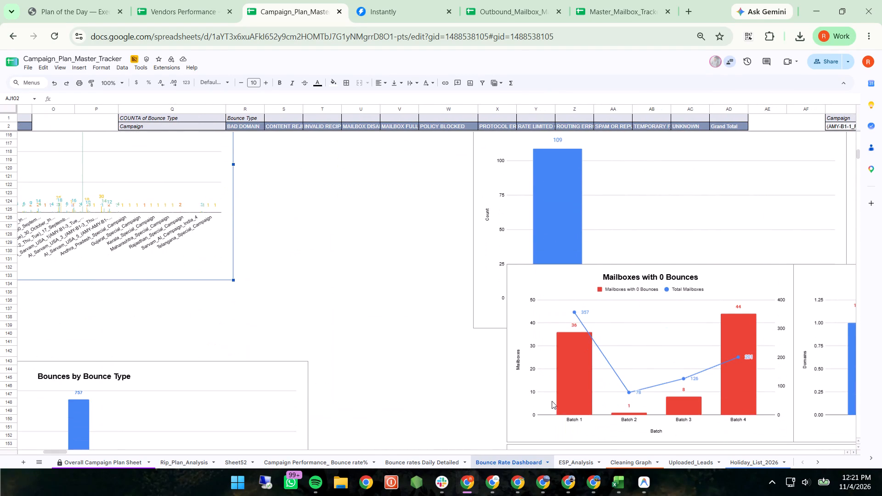
pyautogui.moveTo(576, 399); pyautogui.dragTo(583, 398)
pyautogui.moveTo(583, 398); pyautogui.dragTo(565, 437)
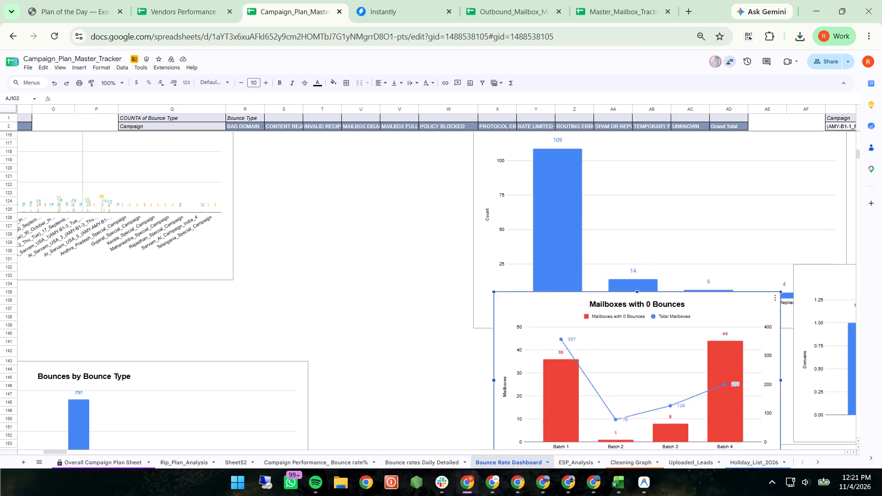
pyautogui.moveTo(565, 437); pyautogui.dragTo(544, 476)
pyautogui.scroll(-1, 544, 476)
# Move the Domains with 0 Bounces chart down to about row 142, beside the Mailboxes with 0 Bounces chart.
pyautogui.hscroll(-9, 544, 476)
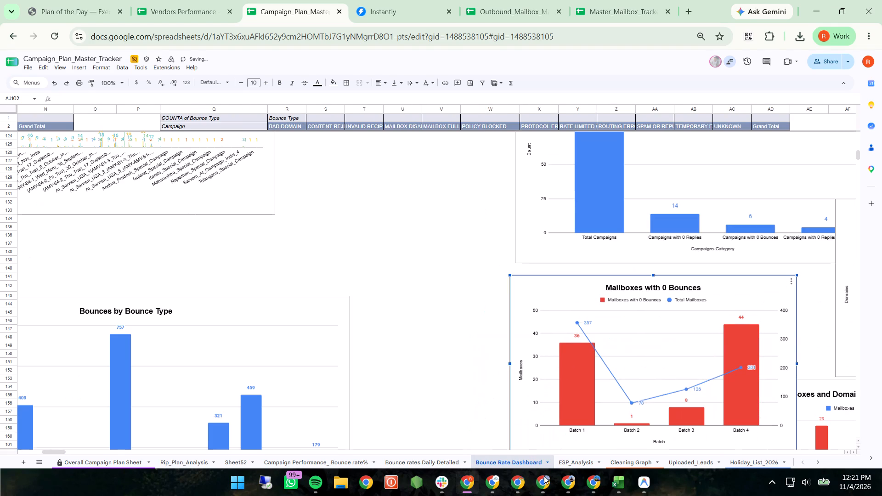
pyautogui.hscroll(-5, 723, 333)
pyautogui.click(674, 311)
pyautogui.moveTo(674, 311); pyautogui.dragTo(658, 393)
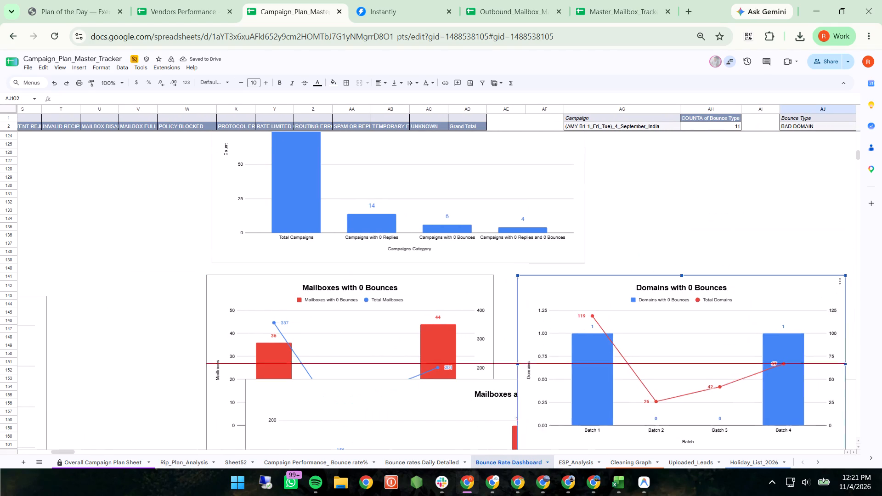
pyautogui.moveTo(658, 393); pyautogui.dragTo(656, 399)
pyautogui.scroll(-1, 656, 399)
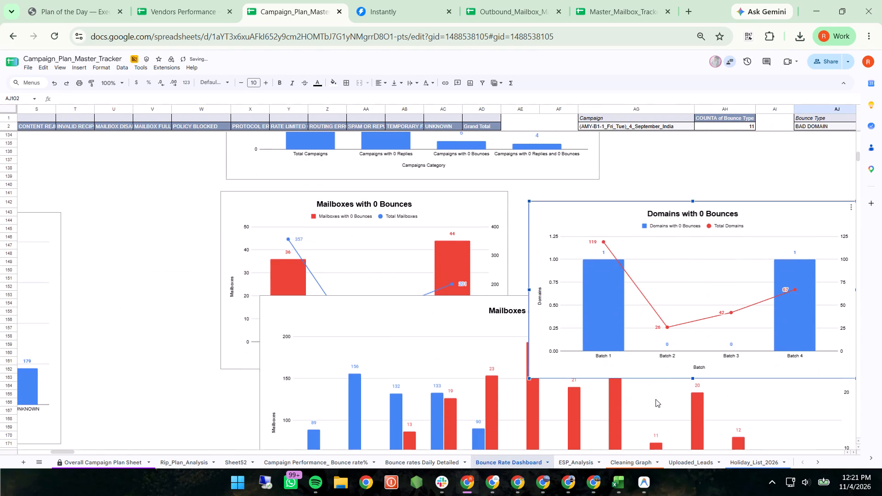
# Open the Campaign Performance_ Bounce rate% sheet at the top of its data.
pyautogui.scroll(6, 656, 399)
pyautogui.hscroll(6, 656, 399)
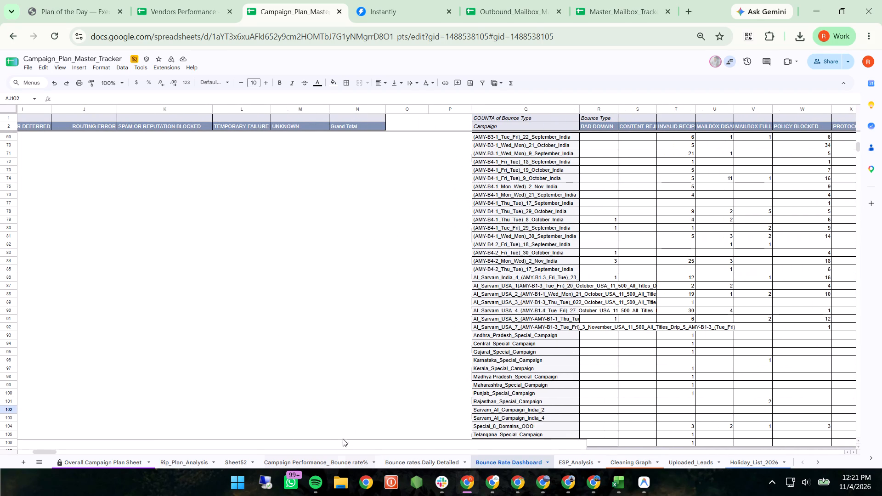
pyautogui.click(339, 463)
pyautogui.scroll(6, 345, 347)
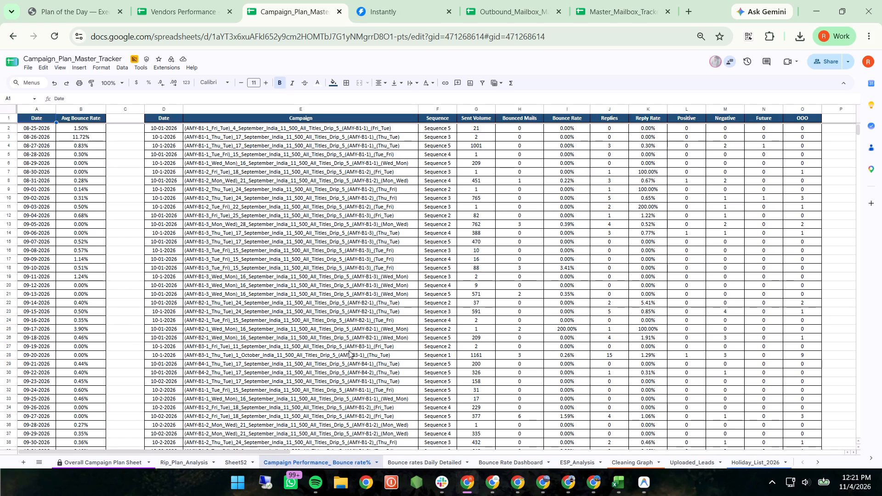
# Switch to the instantly_corrected_report (4) workbook in Excel and copy the Report sheet's campaign rows D61 to O1074.
pyautogui.click(617, 478)
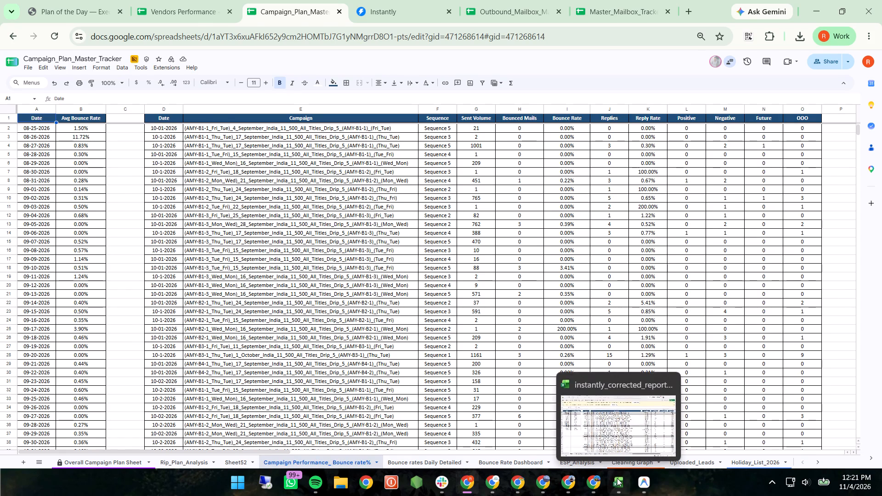
pyautogui.click(207, 130)
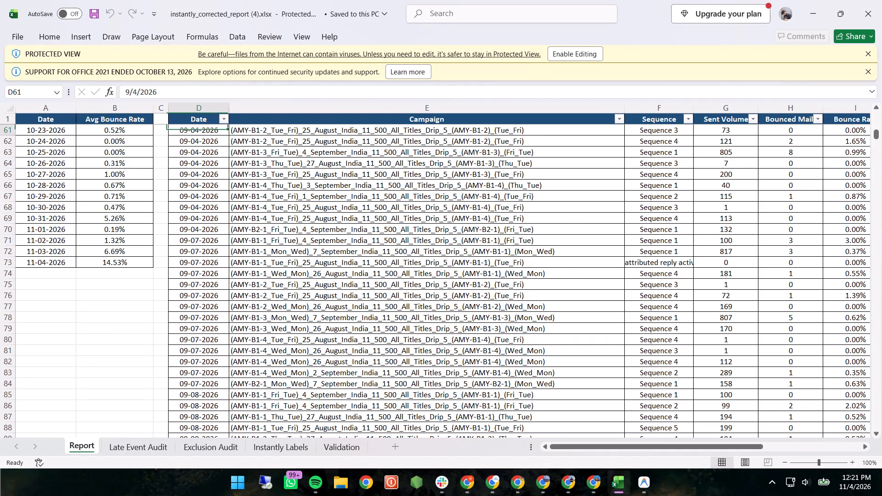
pyautogui.hotkey('shift', 'Right')
pyautogui.hotkey('shift', 'Right')
pyautogui.hotkey('shift', 'Right')
pyautogui.hotkey('shift', 'Right')
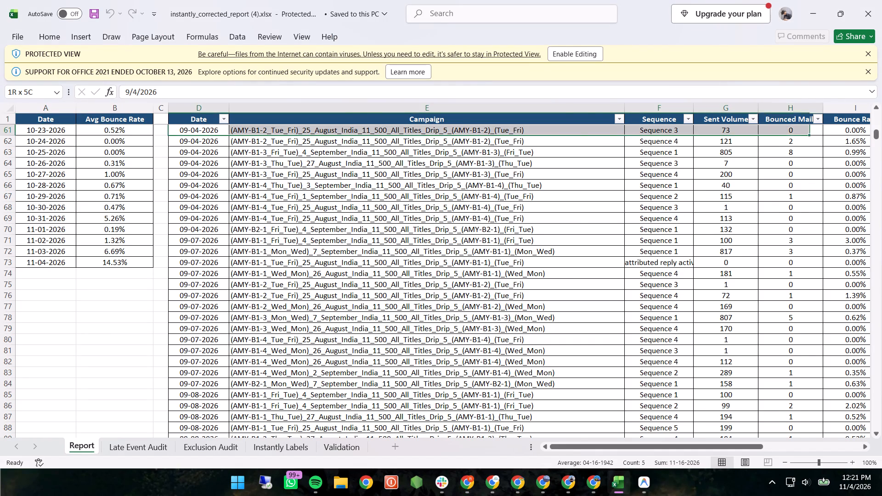
pyautogui.hotkey('shift', 'Right')
pyautogui.hotkey('shift', 'Right')
pyautogui.hotkey('shift', 'Right')
pyautogui.hotkey('shift', 'Right')
pyautogui.hotkey('shift', 'Right')
pyautogui.hotkey('shift', 'Right')
pyautogui.hotkey('shift', 'Right')
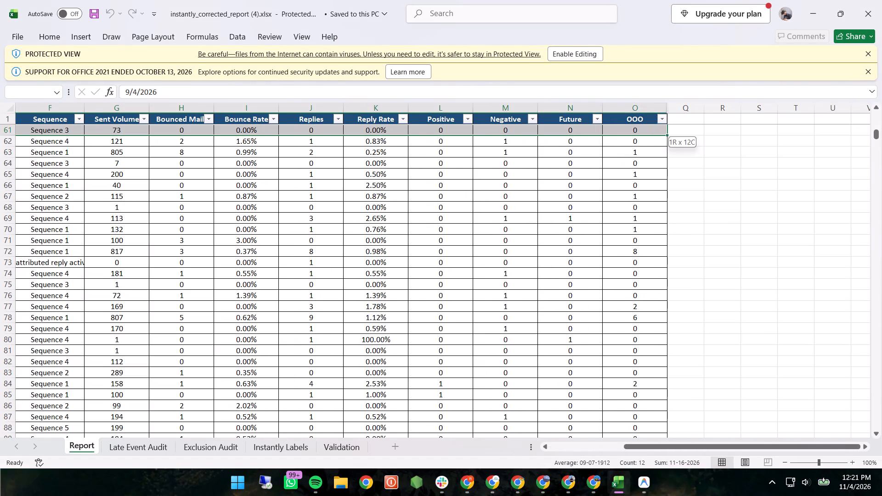
pyautogui.hotkey('ctrl', 'shift', 'Down')
pyautogui.hotkey('ctrl', 'c')
pyautogui.hotkey('ctrl', 'c')
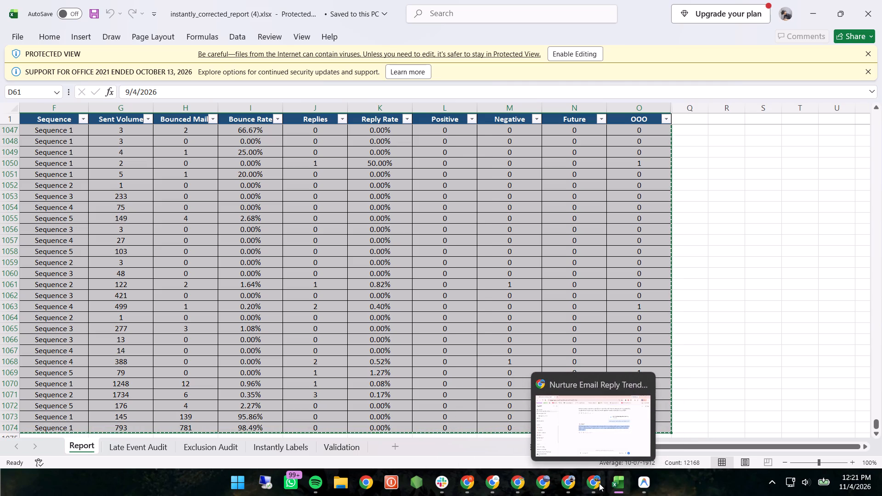
# Switch to the Campaign_Plan_Master_Tracker spreadsheet in Chrome and paste the copied report rows over the campaign data starting at D2.
pyautogui.click(470, 483)
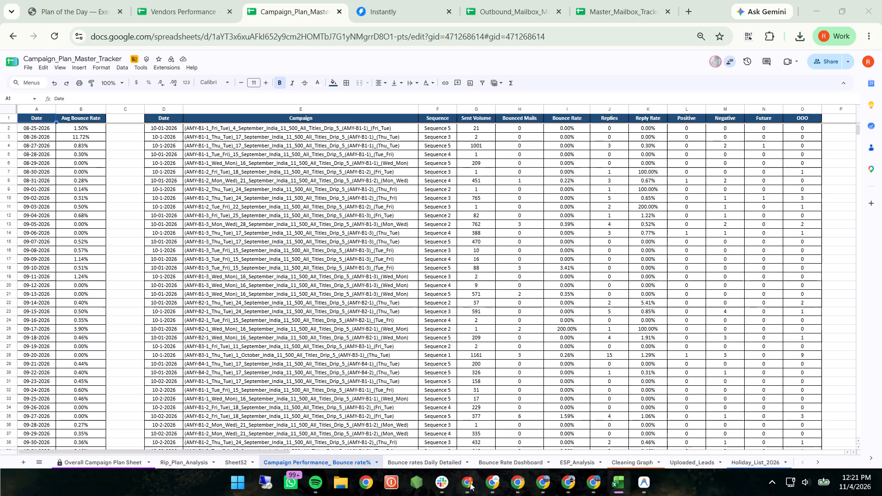
pyautogui.click(171, 129)
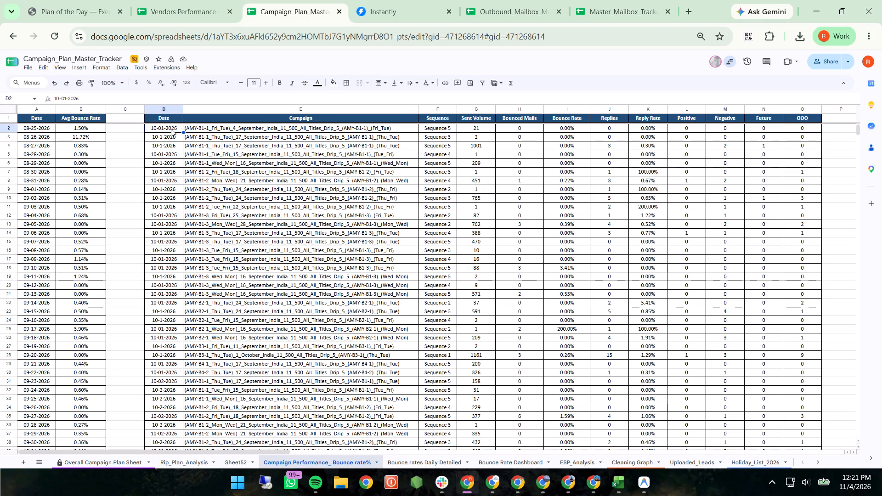
pyautogui.hotkey('ctrl', 'v')
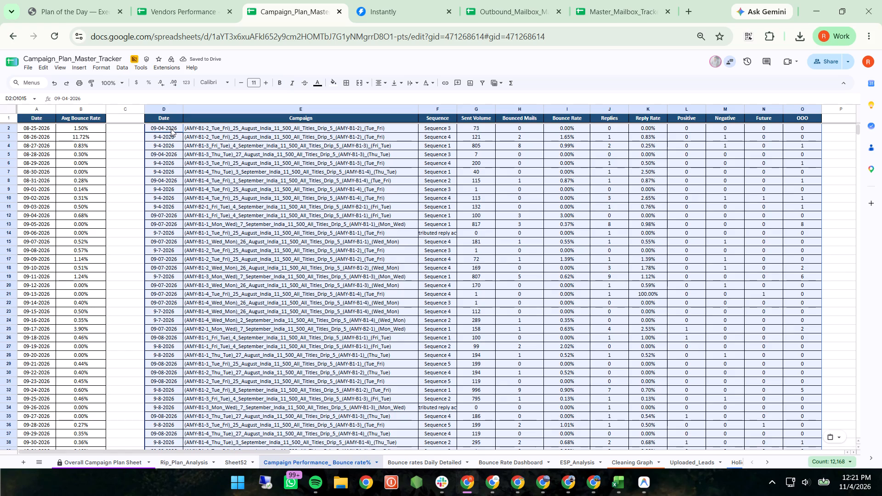
# Clear the September campaign rows, D2 to O460, leaving the rows dated from 10-1-2026 onward.
pyautogui.click(171, 129)
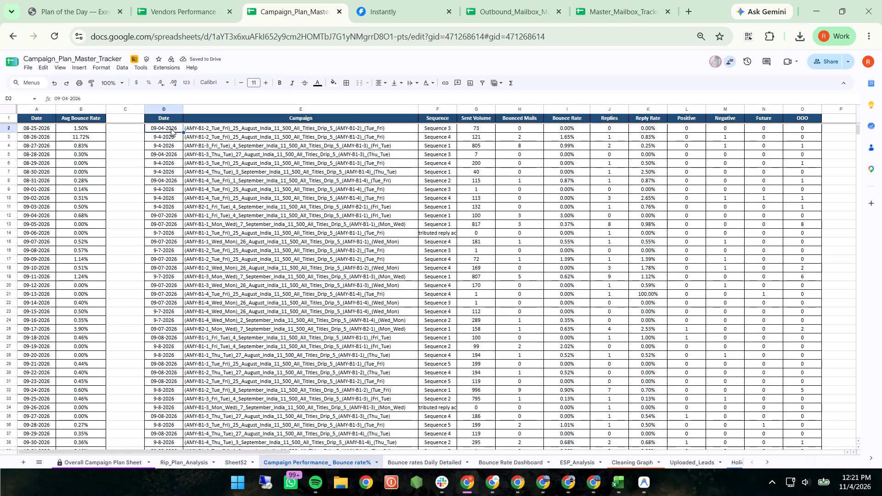
pyautogui.hotkey('shift', 'Right')
pyautogui.hotkey('shift', 'Right')
pyautogui.hotkey('shift', 'Right')
pyautogui.hotkey('shift', 'Right')
pyautogui.hotkey('shift', 'Right')
pyautogui.hotkey('shift', 'Right')
pyautogui.hotkey('shift', 'Right')
pyautogui.hotkey('shift', 'Right')
pyautogui.hotkey('shift', 'Right')
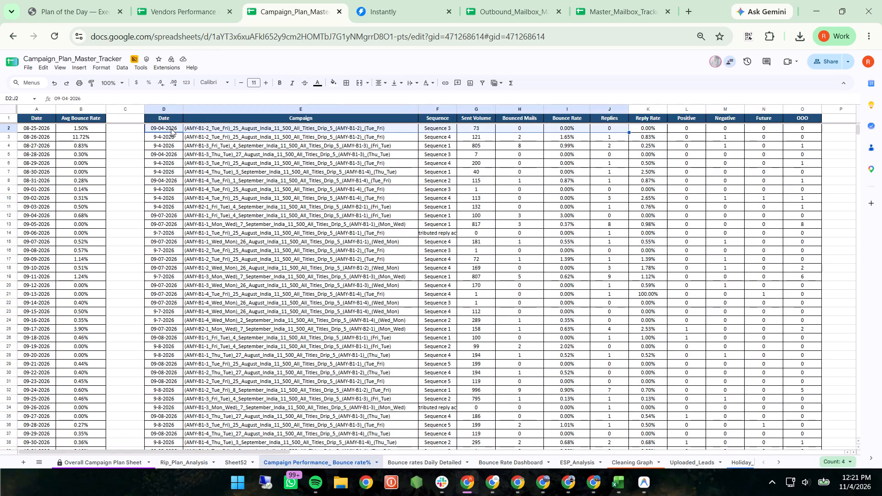
pyautogui.hotkey('shift', 'Right')
pyautogui.hotkey('shift', 'Right')
pyautogui.hotkey('shift', 'Down')
pyautogui.hotkey('shift', 'Down')
pyautogui.hotkey('shift', 'Down')
pyautogui.hotkey('shift', 'Down')
pyautogui.hotkey('shift', 'Down')
pyautogui.hotkey('shift', 'Down')
pyautogui.hotkey('shift', 'Down')
pyautogui.hotkey('shift', 'Down')
pyautogui.hotkey('shift', 'Down')
pyautogui.hotkey('shift', 'Down')
pyautogui.hotkey('shift', 'Down')
pyautogui.hotkey('shift', 'Down')
pyautogui.hotkey('shift', 'Down')
pyautogui.hotkey('shift', 'Down')
pyautogui.hotkey('shift', 'Down')
pyautogui.hotkey('shift', 'Down')
pyautogui.hotkey('shift', 'Down')
pyautogui.hotkey('shift', 'Down')
pyautogui.hotkey('shift', 'Down')
pyautogui.hotkey('shift', 'Down')
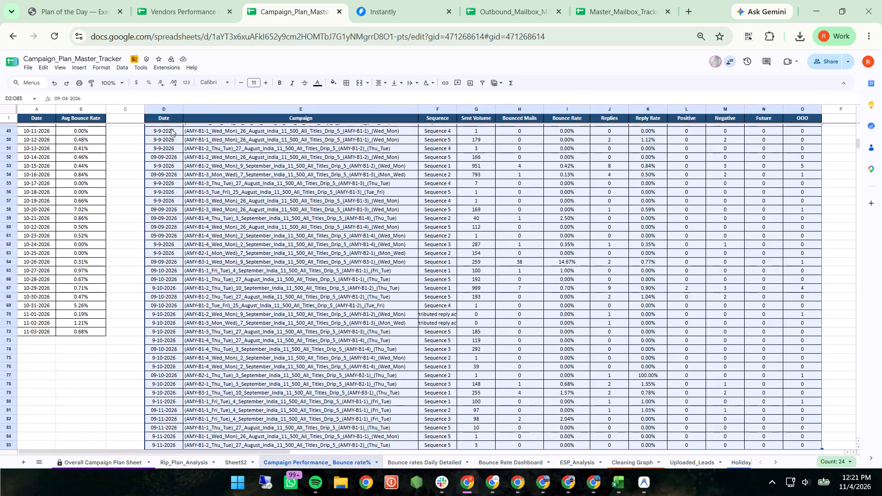
pyautogui.hotkey('shift', 'Down')
pyautogui.hotkey('shift', 'Down')
pyautogui.hotkey('shift', 'Down')
pyautogui.hotkey('shift', 'Down')
pyautogui.hotkey('shift', 'Down')
pyautogui.hotkey('shift', 'Down')
pyautogui.hotkey('shift', 'Down')
pyautogui.hotkey('shift', 'Down')
pyautogui.hotkey('shift', 'Down')
pyautogui.hotkey('shift', 'Down')
pyautogui.hotkey('shift', 'Down')
pyautogui.hotkey('shift', 'Down')
pyautogui.hotkey('shift', 'Down')
pyautogui.hotkey('shift', 'Down')
pyautogui.hotkey('shift', 'Down')
pyautogui.hotkey('shift', 'Down')
pyautogui.hotkey('shift', 'Down')
pyautogui.hotkey('shift', 'Down')
pyautogui.hotkey('shift', 'Down')
pyautogui.hotkey('shift', 'Down')
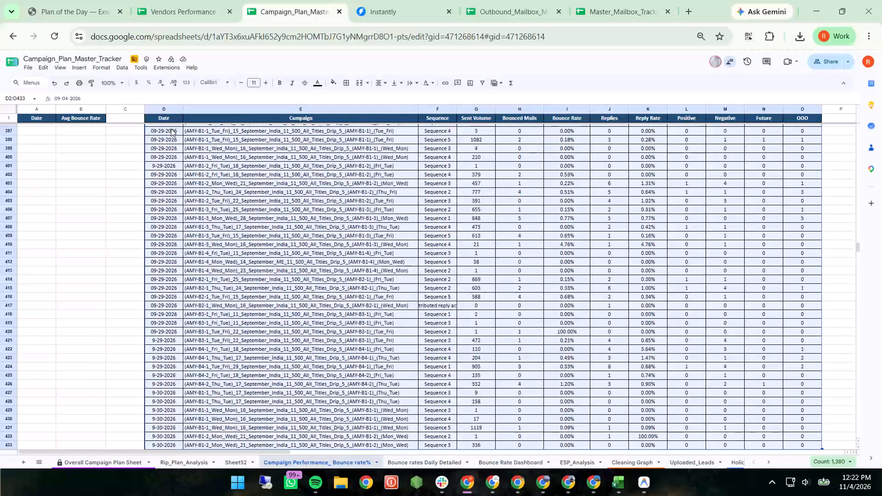
pyautogui.hotkey('shift', 'Up')
pyautogui.hotkey('shift', 'Up')
pyautogui.hotkey('shift', 'Up')
pyautogui.hotkey('shift', 'Up')
pyautogui.hotkey('shift', 'Up')
pyautogui.hotkey('shift', 'Up')
pyautogui.hotkey('shift', 'Up')
pyautogui.hotkey('shift', 'Up')
pyautogui.hotkey('shift', 'Up')
pyautogui.hotkey('shift', 'Up')
pyautogui.hotkey('shift', 'Up')
pyautogui.hotkey('shift', 'Up')
pyautogui.hotkey('shift', 'Up')
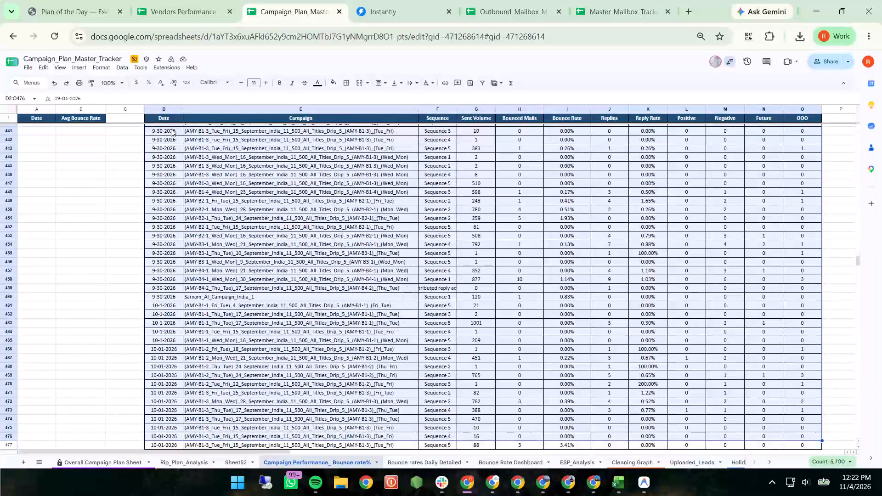
pyautogui.hotkey('shift', 'Down')
pyautogui.hotkey('shift', 'Up')
pyautogui.hotkey('shift', 'Up')
pyautogui.hotkey('shift', 'Up')
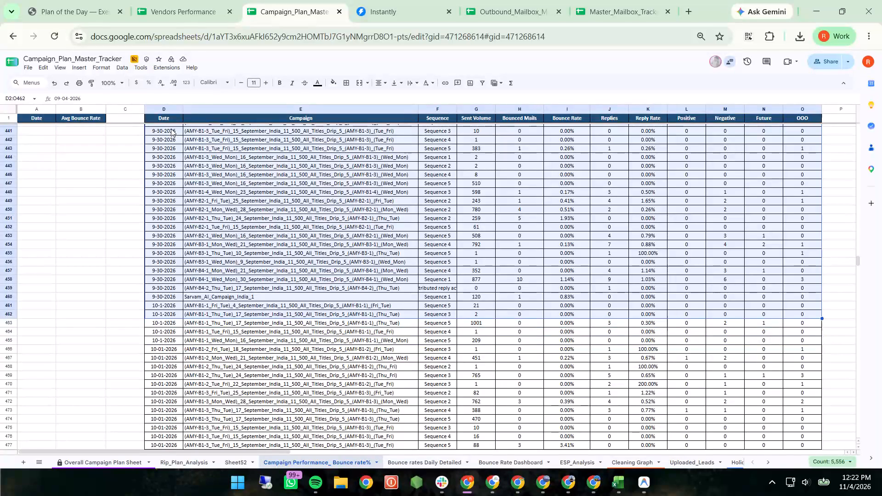
pyautogui.hotkey('shift', 'Up')
pyautogui.hotkey('shift', 'Up')
pyautogui.hotkey('shift', 'Up')
pyautogui.hotkey('shift', 'Down')
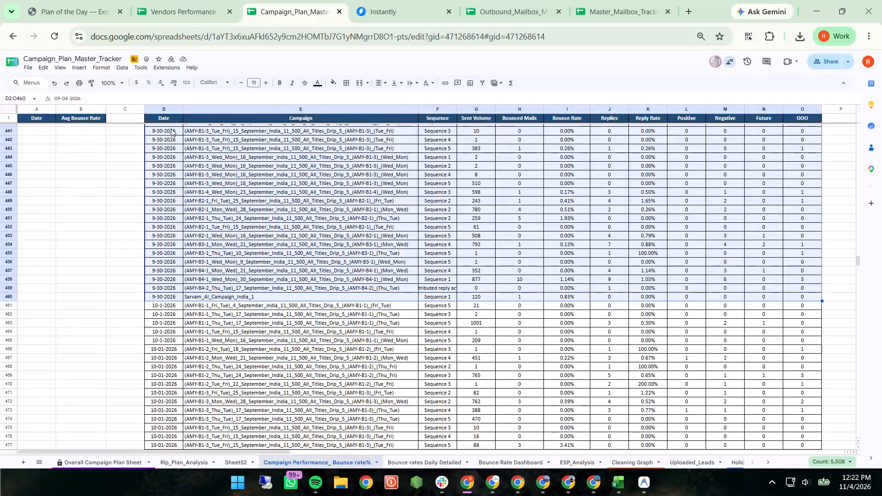
pyautogui.press('Delete')
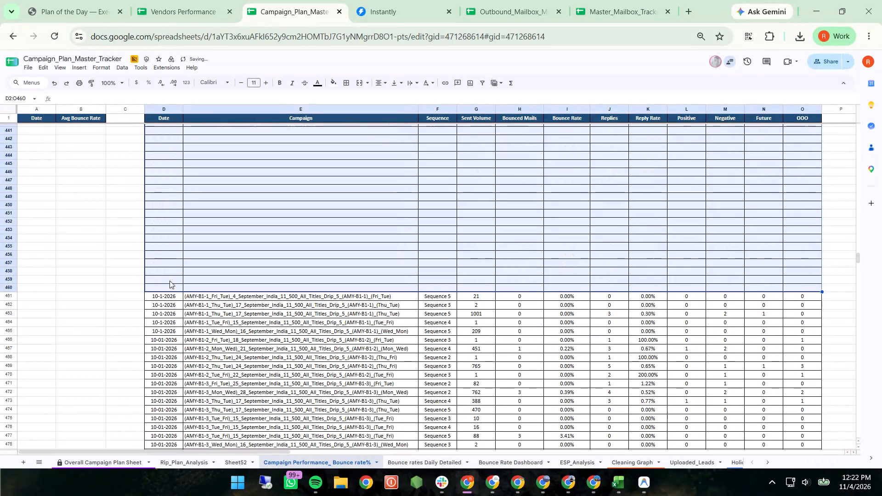
# Copy the remaining campaign rows D461 to O1015 and clear them from their original place.
pyautogui.click(164, 298)
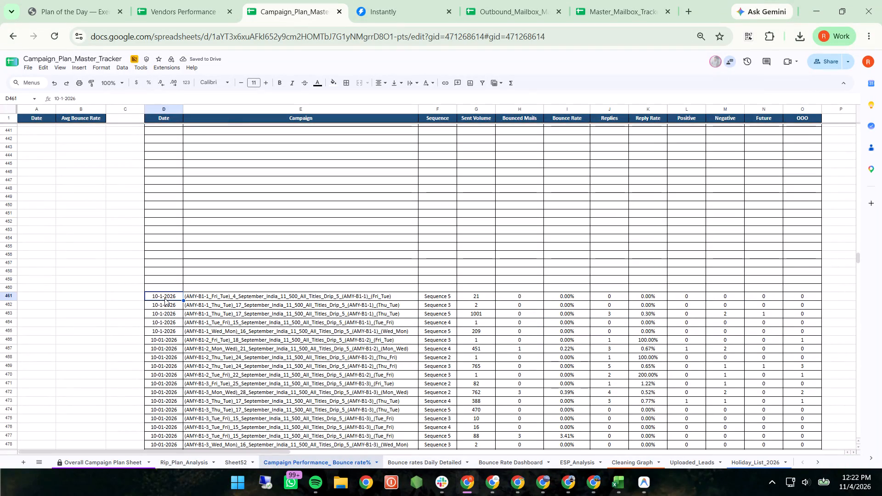
pyautogui.hotkey('shift', 'Right')
pyautogui.hotkey('shift', 'Right')
pyautogui.hotkey('shift', 'Right')
pyautogui.hotkey('shift', 'Right')
pyautogui.hotkey('shift', 'Right')
pyautogui.hotkey('shift', 'Right')
pyautogui.hotkey('shift', 'Right')
pyautogui.hotkey('shift', 'Right')
pyautogui.hotkey('shift', 'Right')
pyautogui.hotkey('shift', 'Right')
pyautogui.hotkey('shift', 'Right')
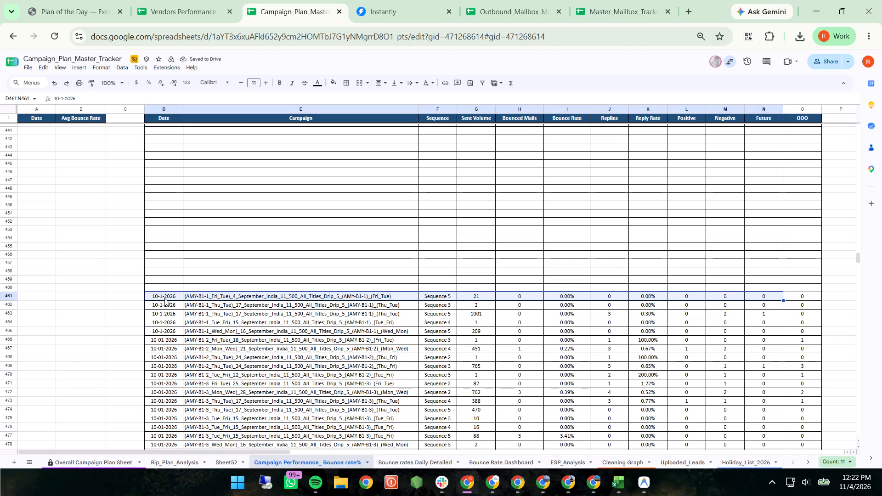
pyautogui.hotkey('ctrl', 'shift', 'Down')
pyautogui.scroll(-1, 164, 298)
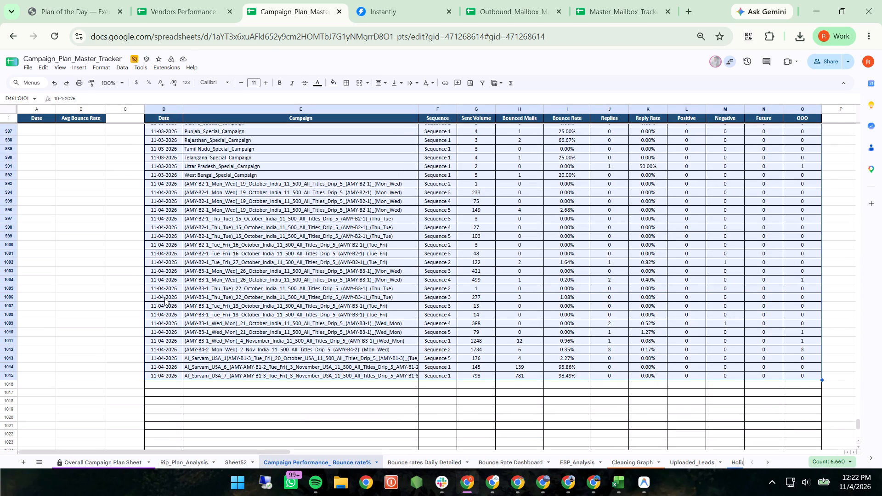
pyautogui.hotkey('ctrl', 'c')
pyautogui.hotkey('ctrl', 'c')
pyautogui.scroll(2, 164, 298)
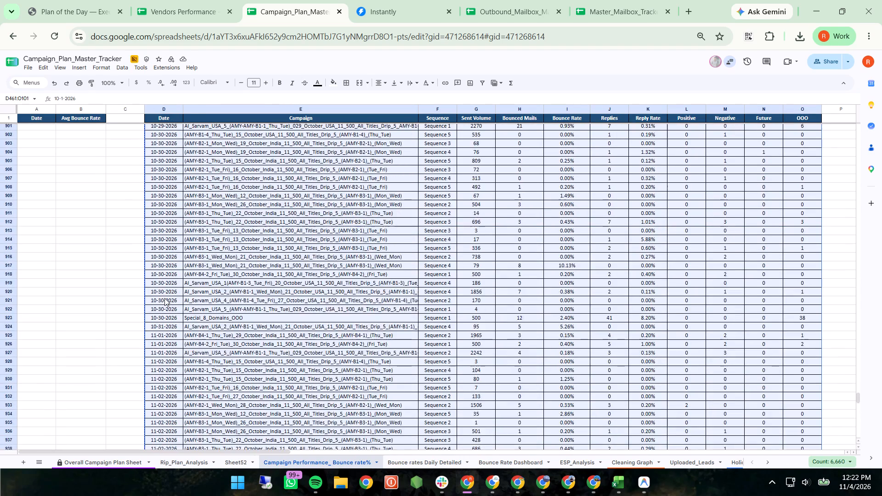
pyautogui.press('Delete')
# Paste the copied campaign rows at D2, directly below the table header.
pyautogui.scroll(18, 164, 298)
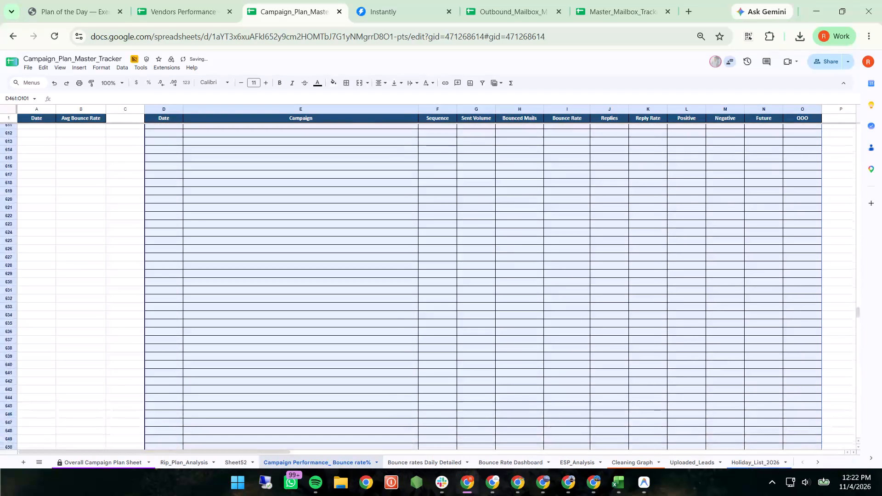
pyautogui.scroll(20, 164, 298)
pyautogui.scroll(1, 164, 298)
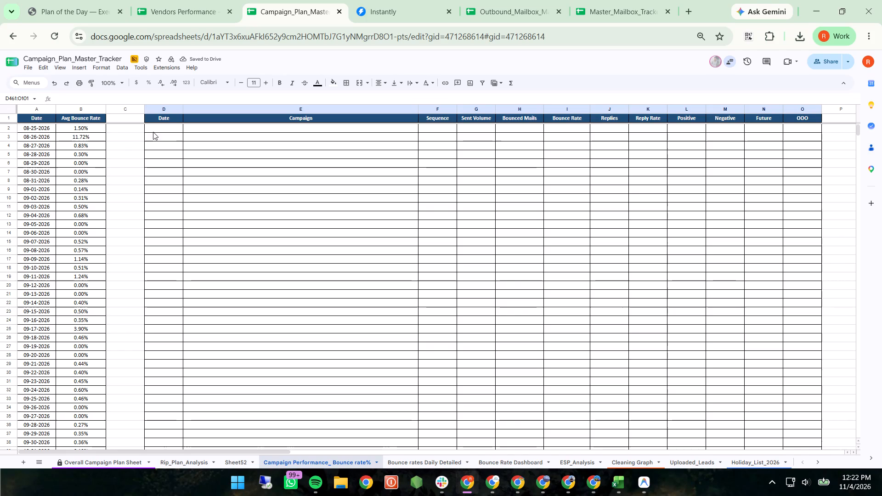
pyautogui.click(155, 130)
pyautogui.hotkey('ctrl', 'v')
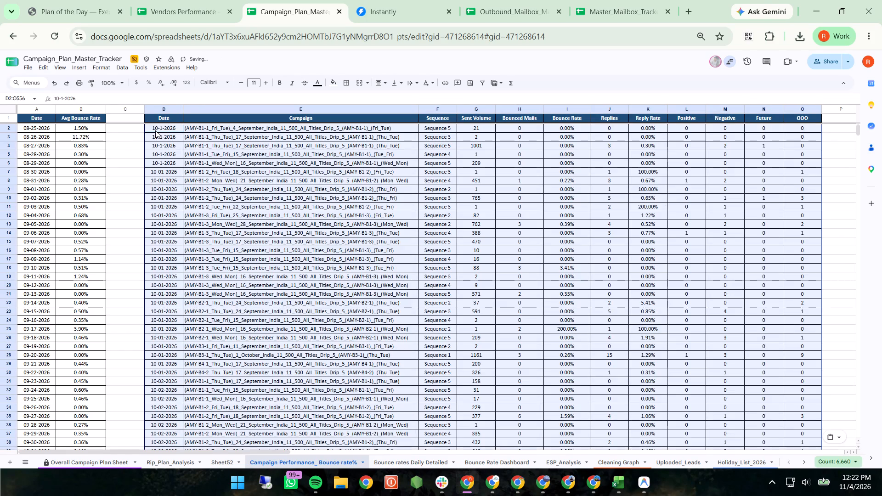
# Examine the pasted October campaign rows from row 2 downward, following the Bounced Mails column through the rows dated 10-14-2026.
pyautogui.click(531, 127)
pyautogui.press('Down')
pyautogui.press('Down')
pyautogui.press('Down')
pyautogui.press('Down')
pyautogui.press('Down')
pyautogui.press('Down')
pyautogui.press('Down')
pyautogui.press('Down')
pyautogui.press('Down')
pyautogui.press('Down')
pyautogui.press('Down')
pyautogui.press('Down')
pyautogui.press('Down')
pyautogui.press('Down')
pyautogui.press('Down')
pyautogui.press('Down')
pyautogui.press('Down')
pyautogui.press('Down')
pyautogui.press('Down')
pyautogui.press('Down')
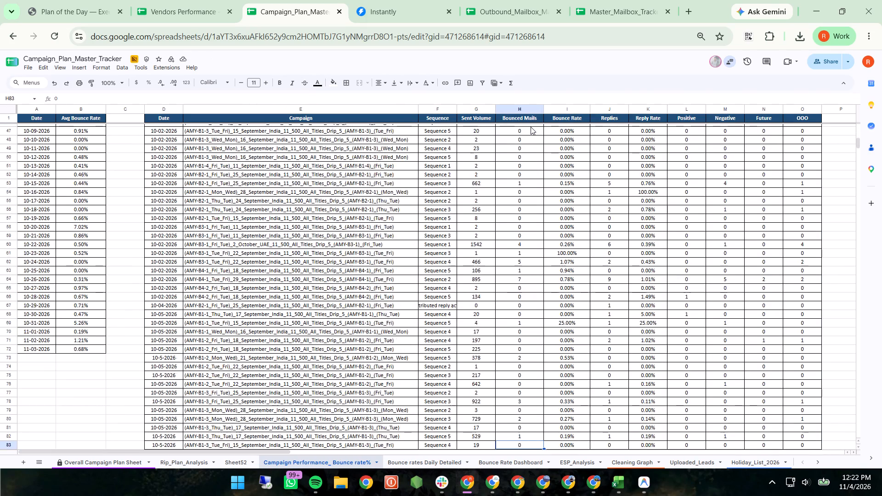
pyautogui.press('Down')
pyautogui.press('Down')
pyautogui.press('Down')
pyautogui.press('Down')
pyautogui.press('Down')
pyautogui.press('Down')
pyautogui.press('Down')
pyautogui.press('Down')
pyautogui.press('Down')
pyautogui.press('Down')
pyautogui.press('Down')
pyautogui.press('Down')
pyautogui.press('Down')
pyautogui.press('Down')
pyautogui.press('Down')
pyautogui.press('Down')
pyautogui.press('Down')
pyautogui.press('Down')
pyautogui.press('Down')
pyautogui.press('Down')
pyautogui.press('Down')
pyautogui.press('Down')
pyautogui.press('Down')
pyautogui.press('Down')
pyautogui.press('Down')
pyautogui.press('Down')
pyautogui.press('Down')
pyautogui.press('Down')
pyautogui.press('Down')
pyautogui.press('Down')
pyautogui.press('Down')
pyautogui.press('Down')
pyautogui.press('Down')
pyautogui.press('Down')
pyautogui.press('Down')
pyautogui.press('Down')
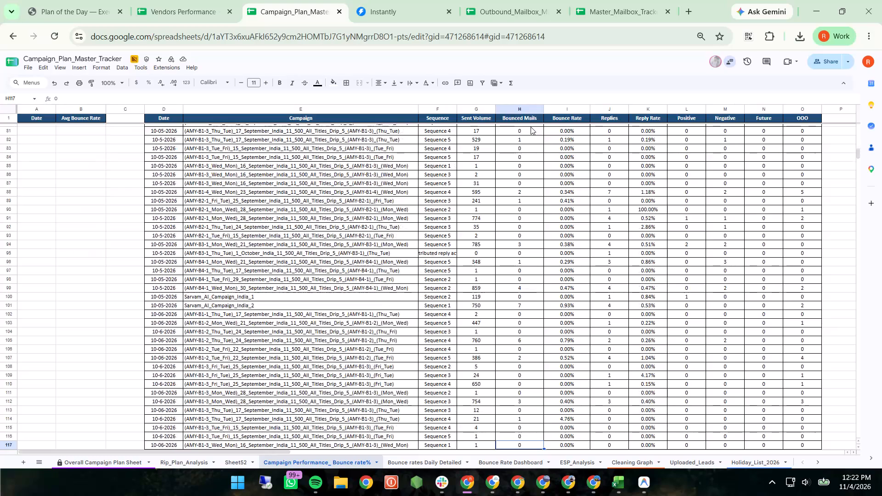
pyautogui.press('Down')
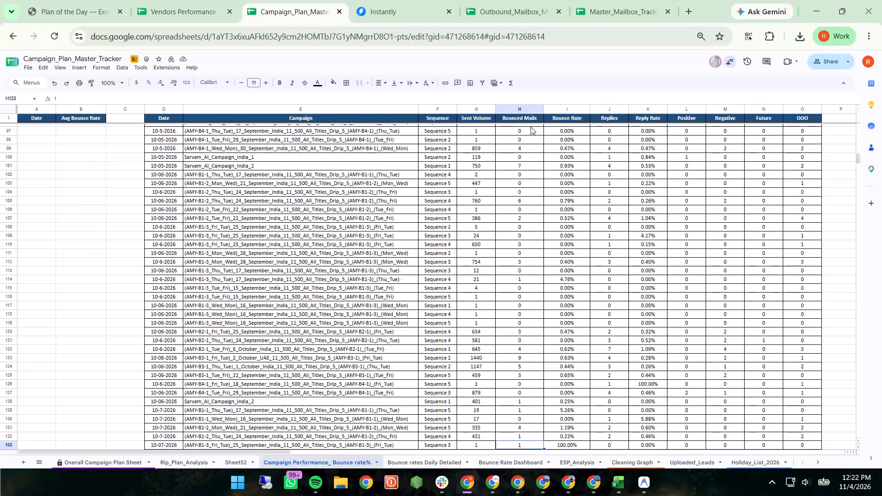
pyautogui.press('Down')
pyautogui.press('Down')
pyautogui.press('Down')
pyautogui.press('Down')
pyautogui.press('Down')
pyautogui.press('Down')
pyautogui.press('Down')
pyautogui.press('Down')
pyautogui.press('Down')
pyautogui.press('Down')
pyautogui.press('Down')
pyautogui.press('Down')
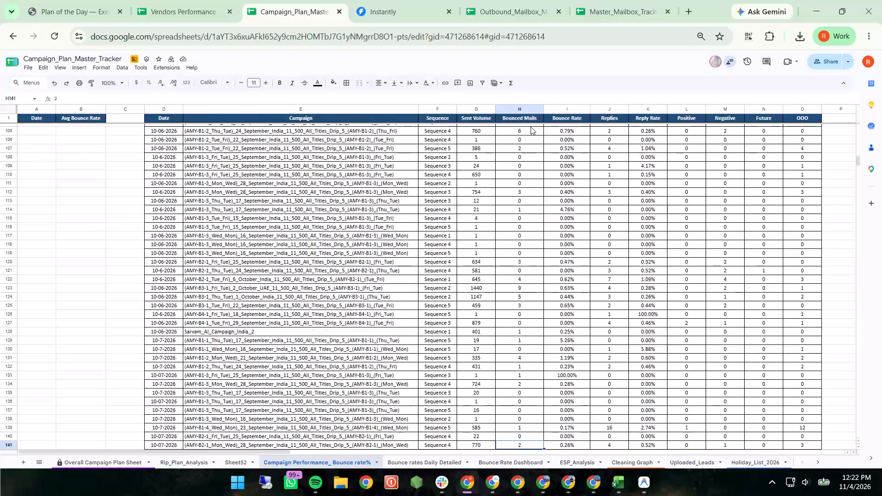
pyautogui.press('Down')
pyautogui.press('Down')
pyautogui.press('Down')
pyautogui.press('Down')
pyautogui.press('Down')
pyautogui.press('Down')
pyautogui.press('Down')
pyautogui.press('Down')
pyautogui.press('Down')
pyautogui.press('Down')
pyautogui.press('Down')
pyautogui.press('Down')
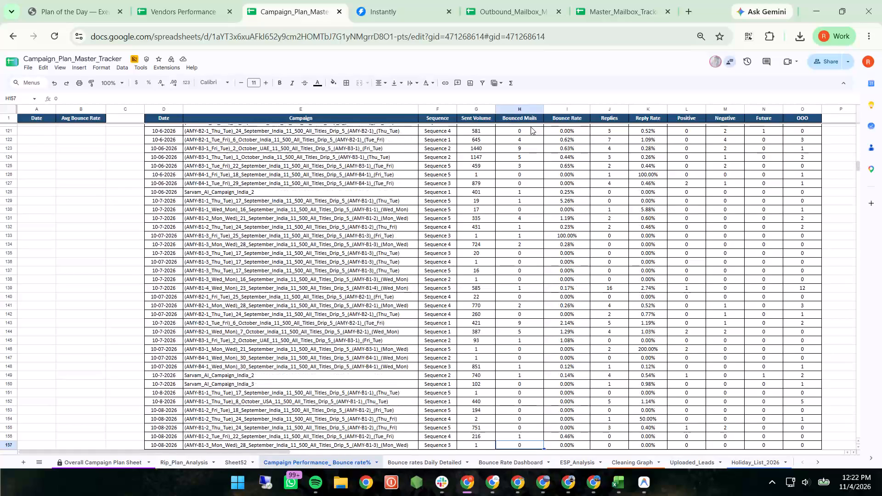
pyautogui.press('Down')
pyautogui.press('Down')
pyautogui.press('Down')
pyautogui.press('Down')
pyautogui.press('Down')
pyautogui.press('Down')
pyautogui.press('Down')
pyautogui.press('Down')
pyautogui.press('Down')
pyautogui.press('Down')
pyautogui.press('Down')
pyautogui.press('Down')
pyautogui.press('Down')
pyautogui.press('Down')
pyautogui.press('Down')
pyautogui.press('Down')
pyautogui.press('Down')
pyautogui.press('Down')
pyautogui.press('Down')
pyautogui.press('Down')
pyautogui.press('Down')
pyautogui.press('Down')
pyautogui.press('Down')
pyautogui.press('Down')
pyautogui.press('Down')
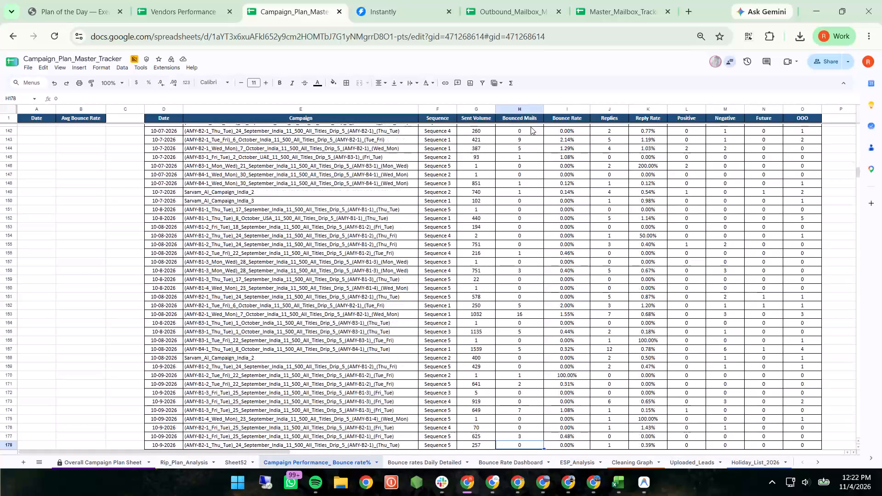
pyautogui.press('Down')
pyautogui.press('Down')
pyautogui.press('Down')
pyautogui.press('Down')
pyautogui.press('Down')
pyautogui.press('Down')
pyautogui.press('Down')
pyautogui.press('Down')
pyautogui.press('Down')
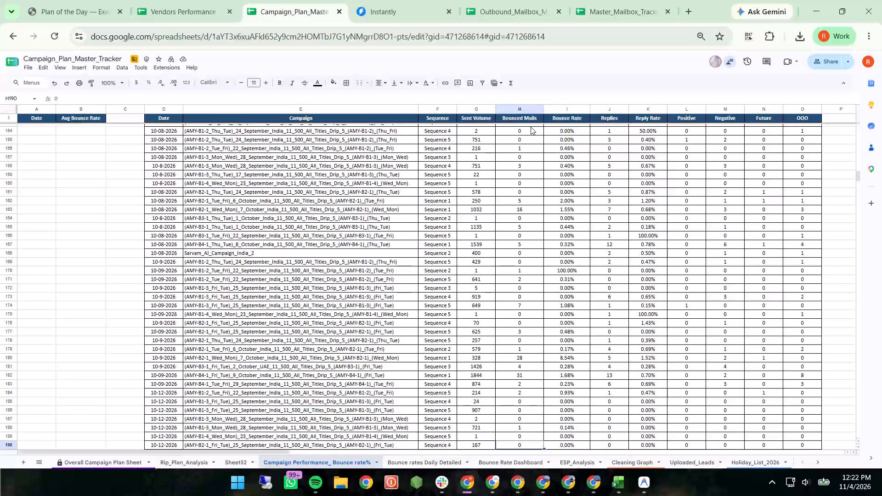
pyautogui.press('Down')
pyautogui.press('Down')
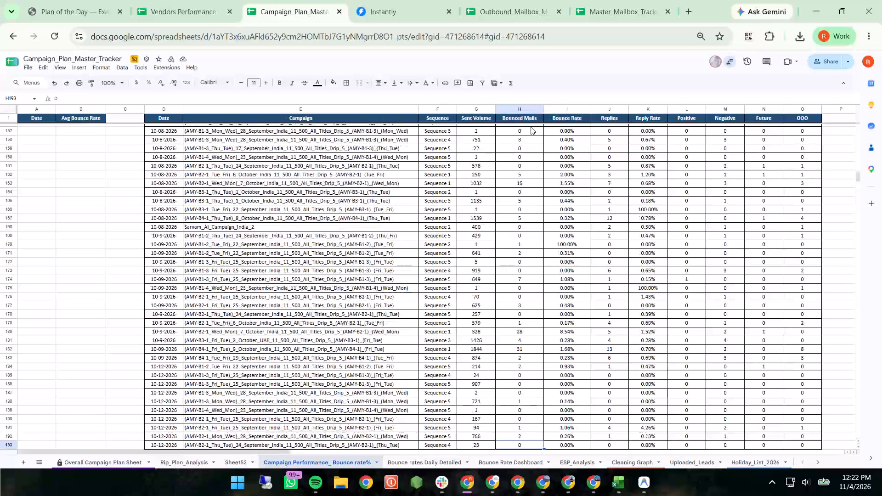
pyautogui.press('Down')
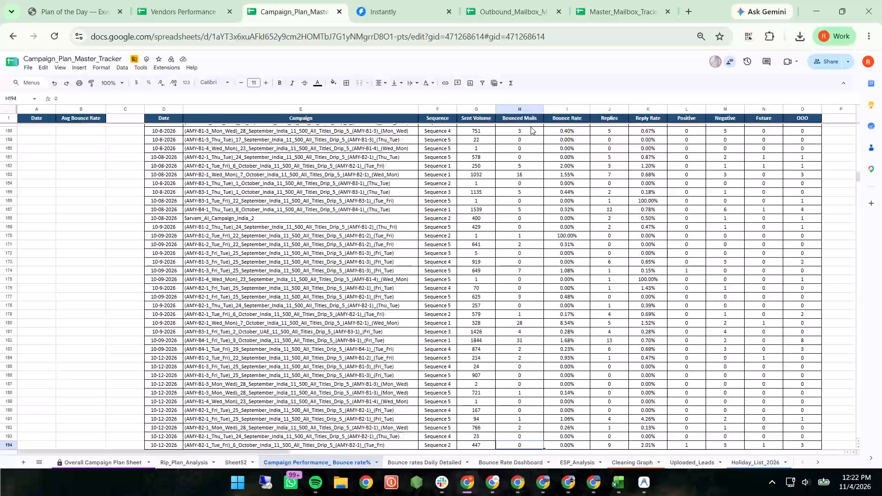
pyautogui.press('Down')
pyautogui.press('Down')
pyautogui.press('Down')
pyautogui.press('Down')
pyautogui.press('Down')
pyautogui.press('Down')
pyautogui.press('Down')
pyautogui.press('Down')
pyautogui.press('Down')
pyautogui.press('Down')
pyautogui.press('Down')
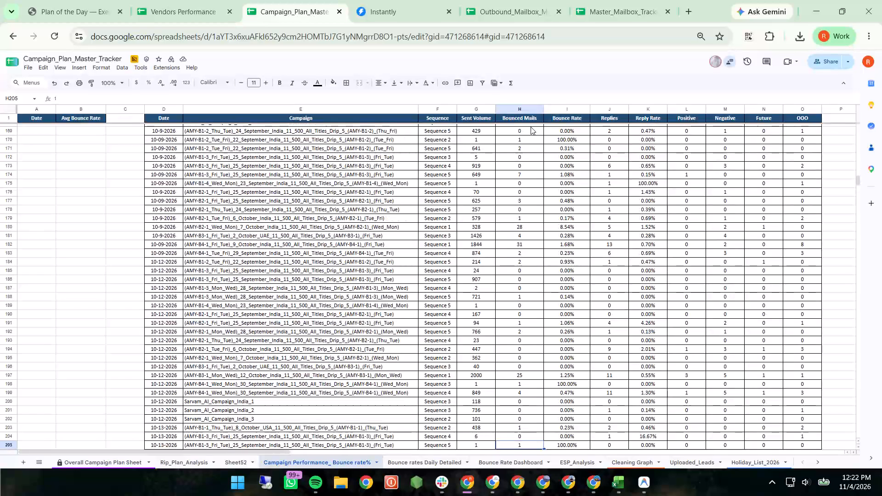
pyautogui.press('Down')
pyautogui.press('Down')
pyautogui.press('Down')
pyautogui.press('Down')
pyautogui.press('Down')
pyautogui.press('Down')
pyautogui.press('Down')
pyautogui.press('Down')
pyautogui.press('Down')
pyautogui.press('Down')
pyautogui.press('Down')
pyautogui.press('Down')
pyautogui.press('Down')
pyautogui.press('Down')
pyautogui.press('Down')
pyautogui.press('Down')
pyautogui.press('Down')
pyautogui.press('Down')
pyautogui.press('Down')
pyautogui.press('Down')
pyautogui.press('Down')
pyautogui.press('Down')
pyautogui.press('Down')
pyautogui.press('Down')
pyautogui.press('Down')
pyautogui.press('Down')
pyautogui.press('Down')
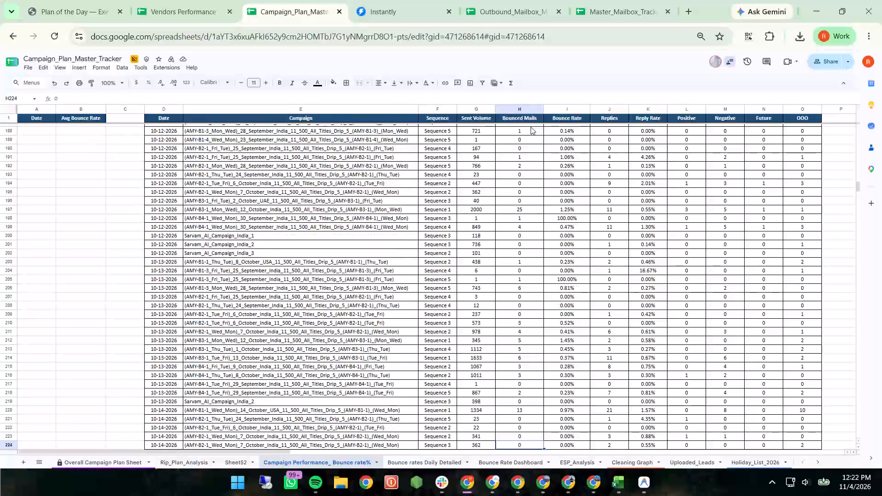
# Examine the Bounced Mails column from the 10-14-2026 rows through the 10-20-2026 rows for abnormally high values.
pyautogui.press('Down')
pyautogui.press('Down')
pyautogui.press('Down')
pyautogui.press('Down')
pyautogui.press('Down')
pyautogui.press('Down')
pyautogui.press('Down')
pyautogui.press('Down')
pyautogui.press('Down')
pyautogui.press('Down')
pyautogui.press('Down')
pyautogui.press('Down')
pyautogui.press('Down')
pyautogui.press('Down')
pyautogui.press('Down')
pyautogui.press('Down')
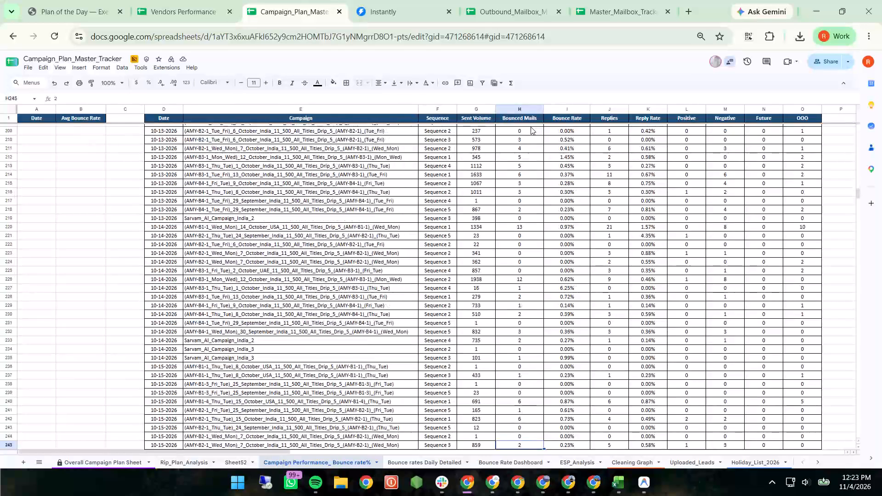
pyautogui.press('Down')
pyautogui.press('Down')
pyautogui.press('Down')
pyautogui.press('Down')
pyautogui.press('Down')
pyautogui.press('Down')
pyautogui.press('Down')
pyautogui.press('Down')
pyautogui.press('Down')
pyautogui.press('Down')
pyautogui.press('Down')
pyautogui.press('Down')
pyautogui.press('Down')
pyautogui.press('Down')
pyautogui.press('Down')
pyautogui.press('Down')
pyautogui.press('Down')
pyautogui.press('Down')
pyautogui.press('Down')
pyautogui.press('Down')
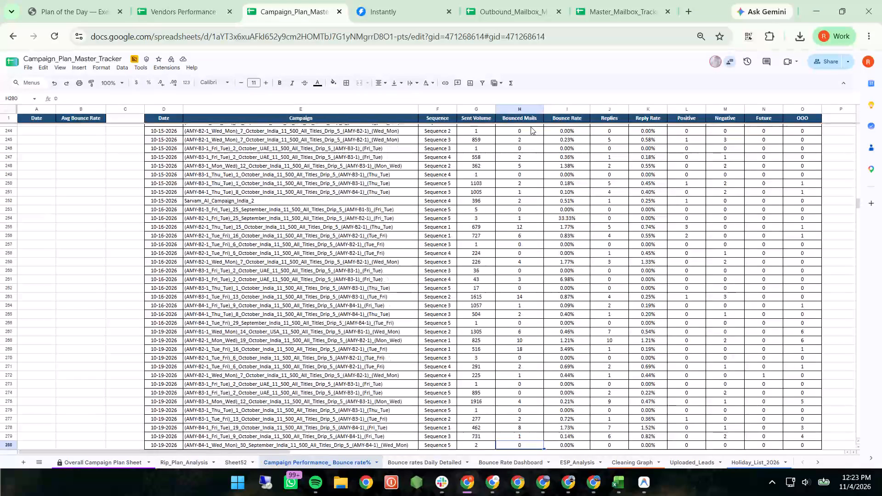
pyautogui.press('Down')
pyautogui.press('Down')
pyautogui.press('Down')
pyautogui.press('Down')
pyautogui.press('Down')
pyautogui.press('Down')
pyautogui.press('Down')
pyautogui.press('Down')
pyautogui.press('Down')
pyautogui.press('Down')
pyautogui.press('Down')
pyautogui.press('Down')
pyautogui.press('Down')
pyautogui.press('Down')
pyautogui.press('Down')
pyautogui.press('Down')
pyautogui.press('Down')
pyautogui.press('Down')
pyautogui.press('Down')
pyautogui.press('Down')
pyautogui.press('Down')
pyautogui.press('Down')
pyautogui.press('Down')
pyautogui.press('Down')
pyautogui.press('Down')
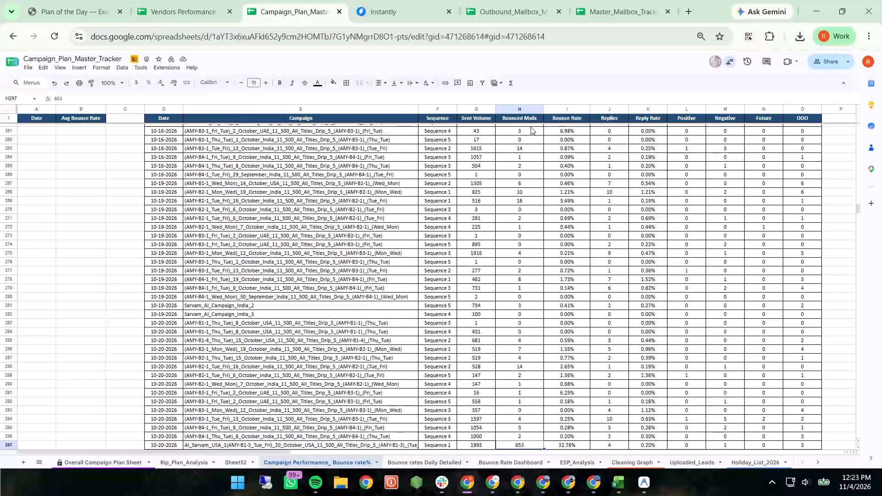
# In row 297, the 10-20-2026 AI_Sarvam_USA_1 campaign, set Bounced Mails to 17 and Bounce Rate to 0.17%.
pyautogui.press('Up')
pyautogui.press('Up')
pyautogui.press('Up')
pyautogui.press('Up')
pyautogui.press('Up')
pyautogui.press('Up')
pyautogui.press('Up')
pyautogui.press('Up')
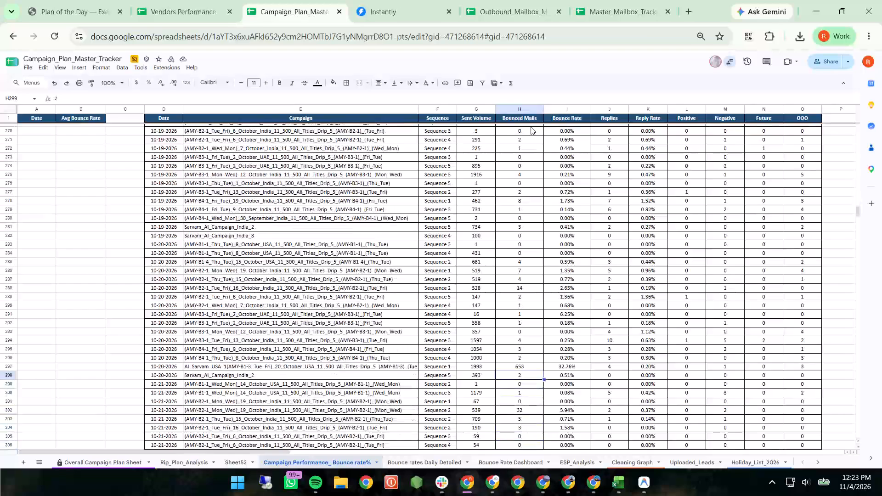
pyautogui.press('Up')
pyautogui.press('1')
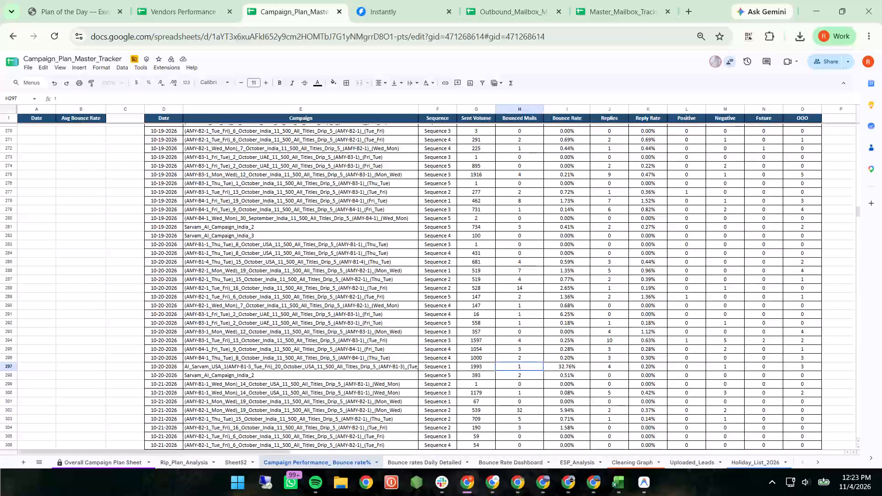
pyautogui.press('7')
pyautogui.press('Right')
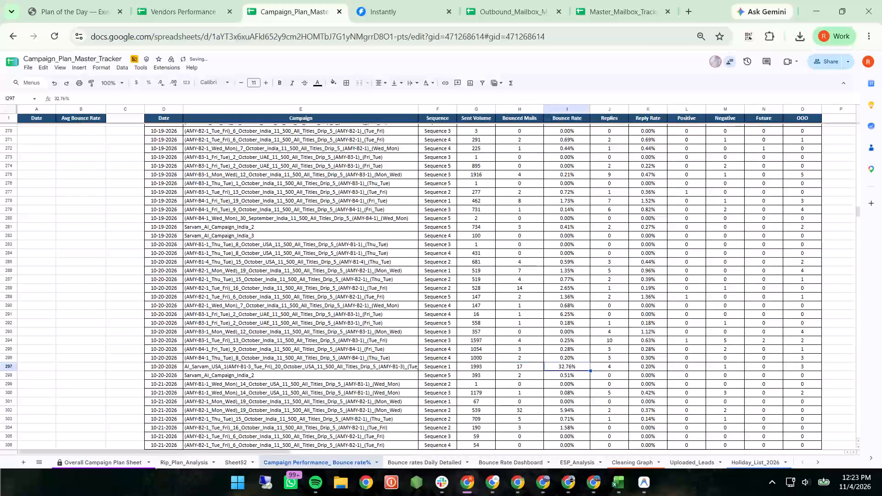
pyautogui.write('0.17')
pyautogui.press('Return')
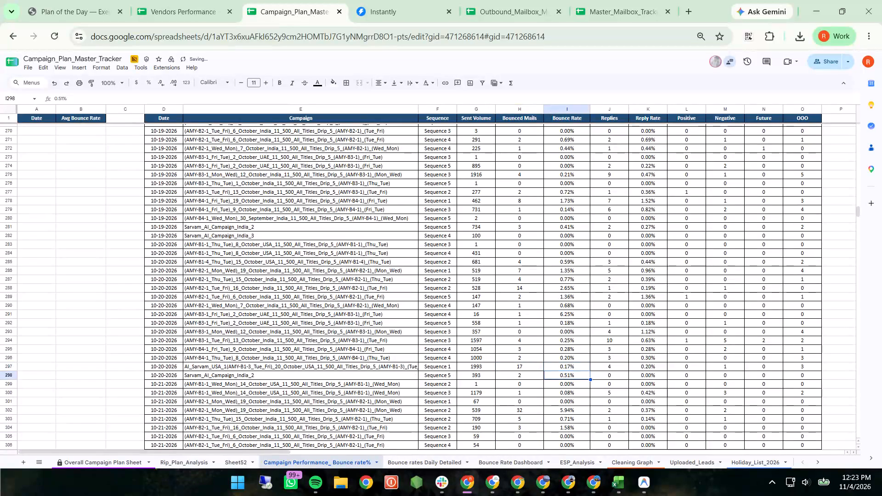
# Examine the Bounced Mails column from row 298, dated 10-20-2026, through the 10-27-2026 rows for abnormally high values.
pyautogui.press('Left')
pyautogui.press('Down')
pyautogui.press('Down')
pyautogui.press('Down')
pyautogui.press('Down')
pyautogui.press('Down')
pyautogui.press('Down')
pyautogui.press('Down')
pyautogui.press('Down')
pyautogui.press('Down')
pyautogui.press('Down')
pyautogui.press('Down')
pyautogui.press('Down')
pyautogui.press('Down')
pyautogui.press('Down')
pyautogui.press('Down')
pyautogui.press('Down')
pyautogui.press('Down')
pyautogui.press('Down')
pyautogui.press('Down')
pyautogui.press('Down')
pyautogui.press('Down')
pyautogui.press('Down')
pyautogui.press('Down')
pyautogui.press('Down')
pyautogui.press('Down')
pyautogui.press('Down')
pyautogui.press('Down')
pyautogui.press('Down')
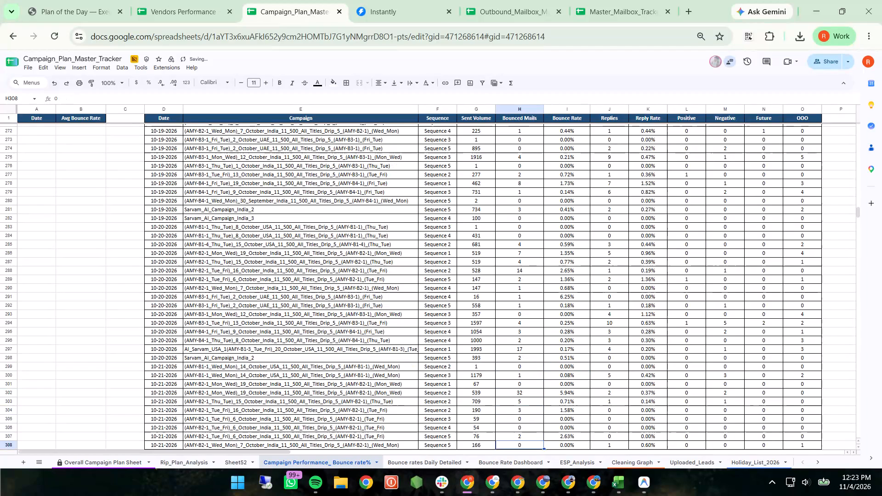
pyautogui.press('Down')
pyautogui.press('Down')
pyautogui.press('Down')
pyautogui.press('Down')
pyautogui.press('Down')
pyautogui.press('Down')
pyautogui.press('Down')
pyautogui.press('Down')
pyautogui.press('Down')
pyautogui.press('Down')
pyautogui.press('Down')
pyautogui.press('Down')
pyautogui.press('Down')
pyautogui.press('Down')
pyautogui.press('Down')
pyautogui.press('Down')
pyautogui.press('Down')
pyautogui.press('Down')
pyautogui.press('Down')
pyautogui.press('Down')
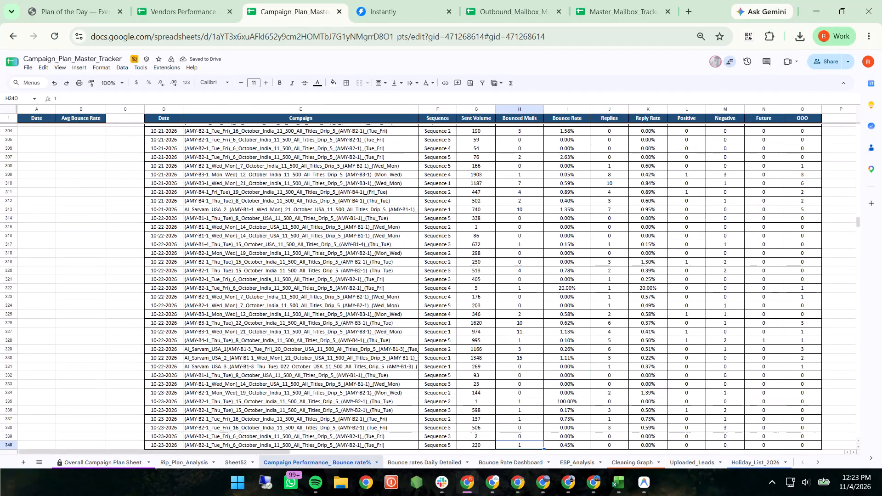
pyautogui.press('Down')
pyautogui.press('Down')
pyautogui.press('Down')
pyautogui.press('Down')
pyautogui.press('Down')
pyautogui.press('Down')
pyautogui.press('Down')
pyautogui.press('Down')
pyautogui.press('Down')
pyautogui.press('Down')
pyautogui.press('Down')
pyautogui.press('Down')
pyautogui.press('Down')
pyautogui.press('Down')
pyautogui.press('Down')
pyautogui.press('Down')
pyautogui.press('Down')
pyautogui.press('Down')
pyautogui.press('Down')
pyautogui.press('Down')
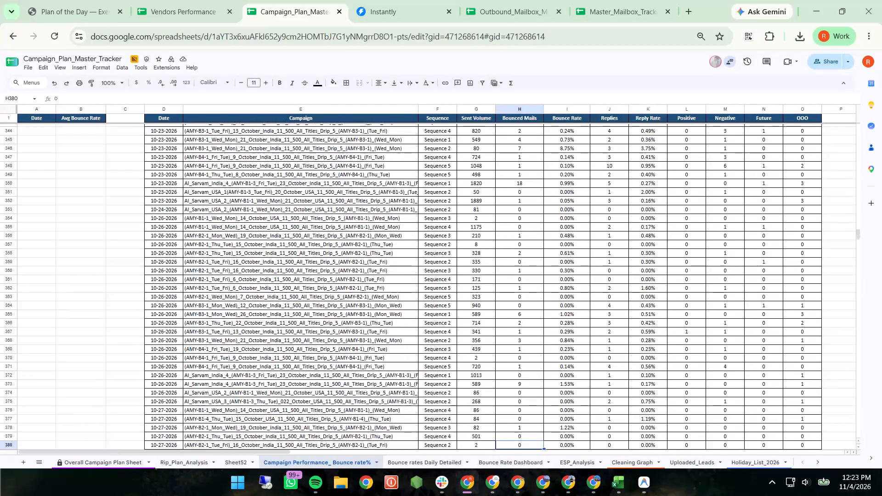
# Examine the Bounced Mails column from the 10-27-2026 rows through the first 11-3-2026 rows for abnormally high values.
pyautogui.press('Down')
pyautogui.press('Down')
pyautogui.press('Down')
pyautogui.press('Down')
pyautogui.press('Down')
pyautogui.press('Down')
pyautogui.press('Down')
pyautogui.press('Down')
pyautogui.press('Down')
pyautogui.press('Down')
pyautogui.press('Down')
pyautogui.press('Down')
pyautogui.press('Down')
pyautogui.press('Down')
pyautogui.press('Down')
pyautogui.press('Down')
pyautogui.press('Down')
pyautogui.press('Down')
pyautogui.press('Down')
pyautogui.press('Down')
pyautogui.press('Down')
pyautogui.press('Down')
pyautogui.press('Down')
pyautogui.press('Down')
pyautogui.press('Down')
pyautogui.press('Down')
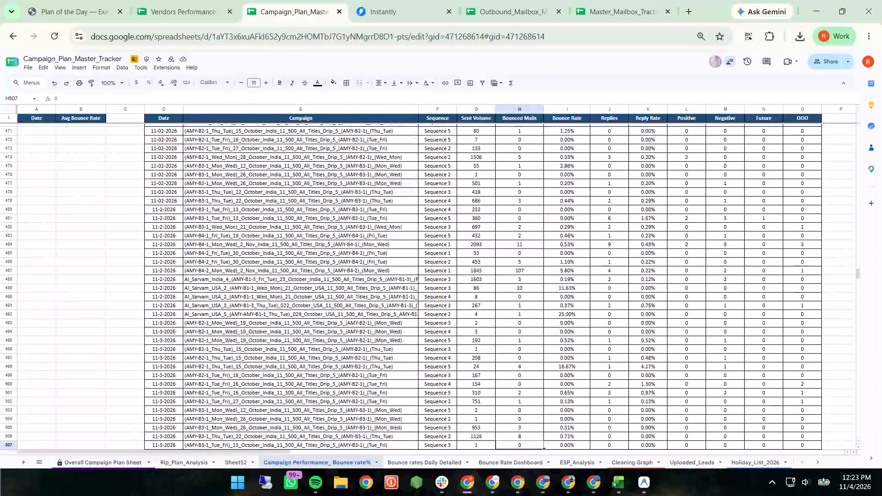
pyautogui.press('Down')
# Recheck the Bounced Mails values from the 11-3-2026 rows back up to row 488, among the 11-2-2026 campaigns.
pyautogui.press('Up')
pyautogui.press('Up')
pyautogui.press('Up')
pyautogui.press('Up')
pyautogui.press('Up')
pyautogui.press('Up')
pyautogui.press('Up')
pyautogui.press('Up')
pyautogui.press('Up')
pyautogui.press('Up')
pyautogui.press('Up')
pyautogui.press('Up')
pyautogui.press('Up')
pyautogui.press('Up')
pyautogui.press('Up')
pyautogui.press('Up')
pyautogui.press('Up')
pyautogui.press('Up')
pyautogui.press('Up')
pyautogui.press('Up')
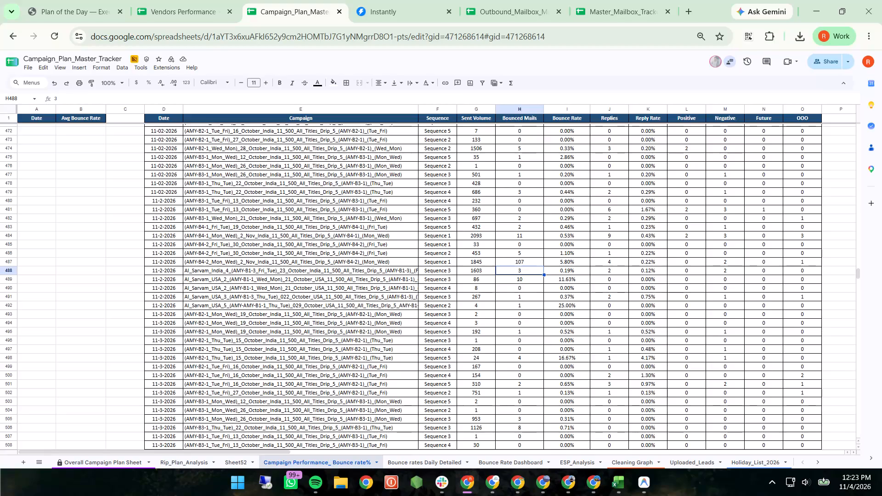
# In row 517, the 11-3-2026 AI_Sarvam_USA_6 campaign, set Bounced Mails to 15 and Bounce Rate to 0.15%.
pyautogui.press('Down')
pyautogui.press('Down')
pyautogui.press('Down')
pyautogui.press('Down')
pyautogui.press('Down')
pyautogui.press('Down')
pyautogui.press('Down')
pyautogui.press('Down')
pyautogui.press('Down')
pyautogui.press('Down')
pyautogui.press('Down')
pyautogui.press('Down')
pyautogui.press('Down')
pyautogui.press('Down')
pyautogui.press('Down')
pyautogui.press('Down')
pyautogui.press('Down')
pyautogui.press('Down')
pyautogui.press('Down')
pyautogui.press('Down')
pyautogui.press('Down')
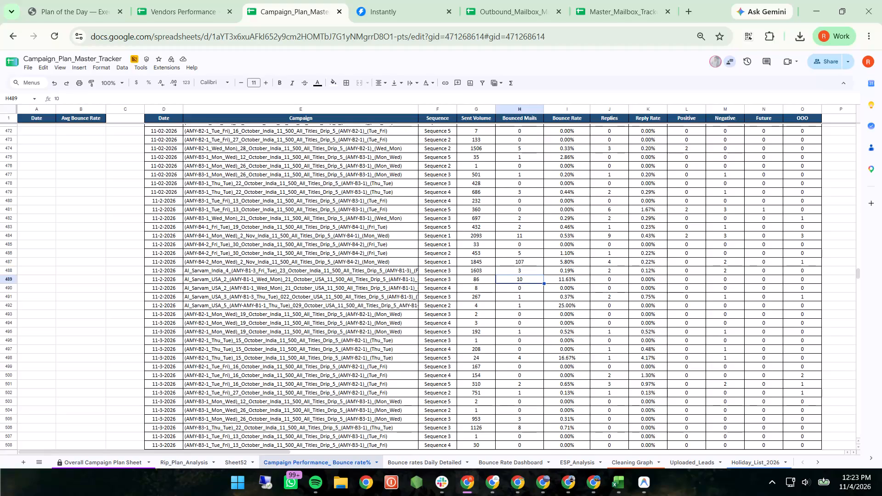
pyautogui.press('Down')
pyautogui.press('Up')
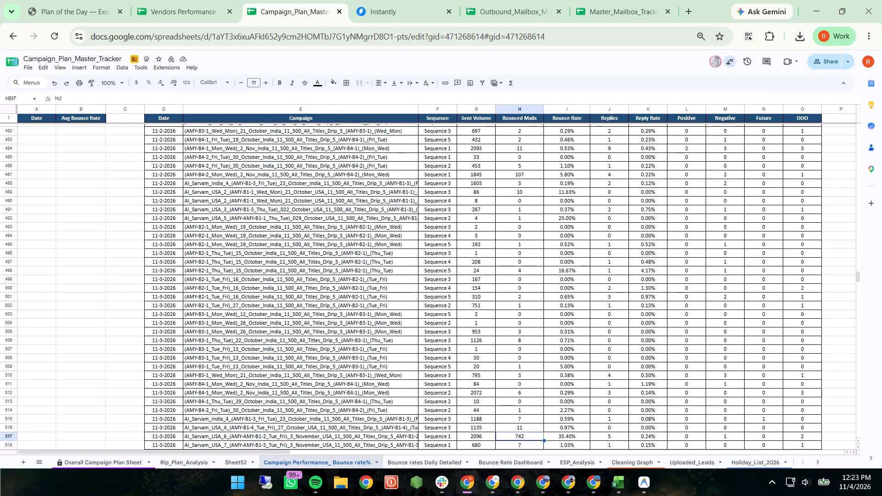
pyautogui.press('BackSpace')
pyautogui.write('15')
pyautogui.press('Right')
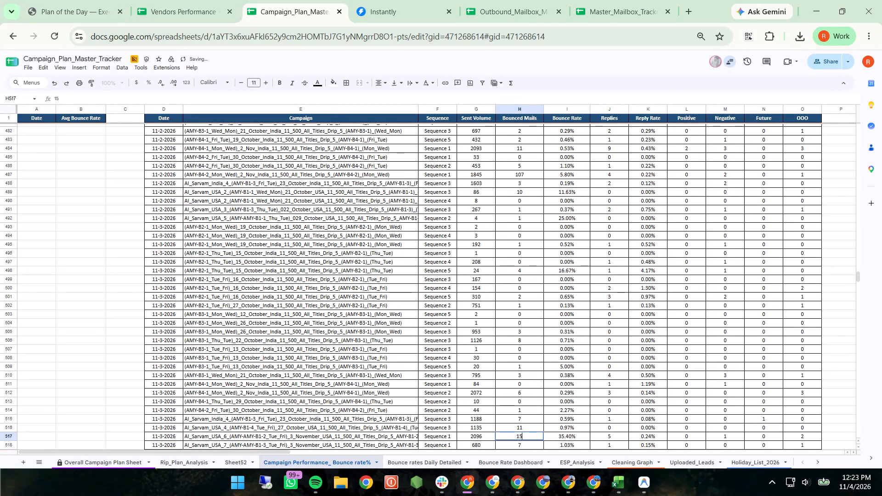
pyautogui.write('0.15')
pyautogui.press('Right')
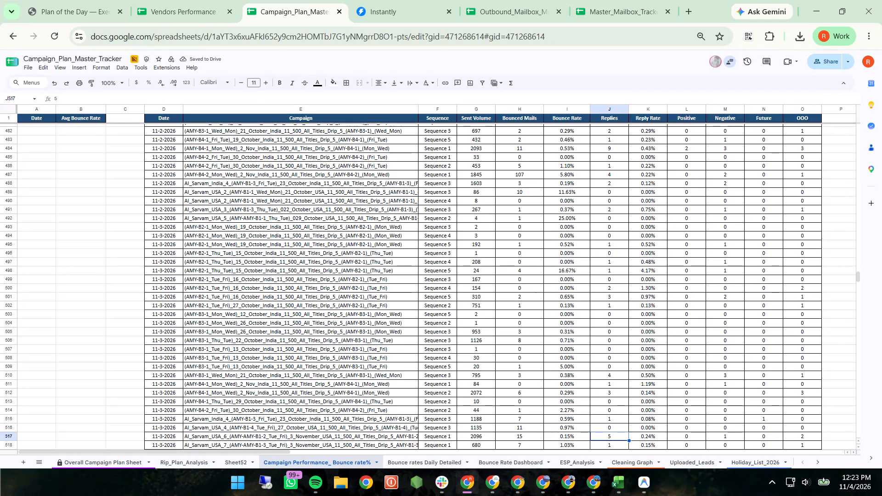
# Examine the Bounce Rate column from row 517 through the special campaigns to the first 11-04-2026 rows for abnormal values.
pyautogui.press('Left')
pyautogui.press('Down')
pyautogui.press('Down')
pyautogui.press('Down')
pyautogui.press('Down')
pyautogui.press('Down')
pyautogui.press('Down')
pyautogui.press('Down')
pyautogui.press('Down')
pyautogui.press('Down')
pyautogui.press('Down')
pyautogui.press('Down')
pyautogui.press('Down')
pyautogui.press('Down')
pyautogui.press('Down')
pyautogui.press('Down')
pyautogui.press('Down')
pyautogui.press('Down')
pyautogui.press('Down')
pyautogui.press('Down')
pyautogui.press('Down')
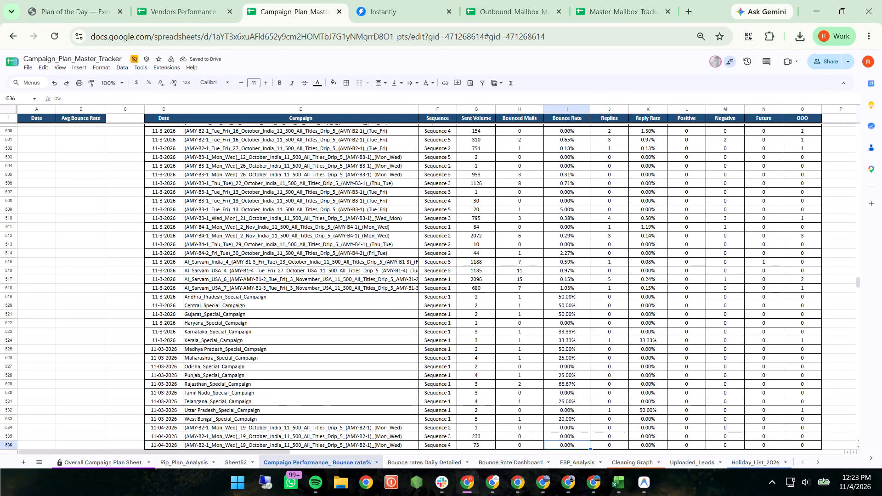
# Examine the Bounced Mails column through the 11-04-2026 campaigns to the end of the table for abnormally high values.
pyautogui.press('Left')
pyautogui.press('Down')
pyautogui.press('Down')
pyautogui.press('Down')
pyautogui.press('Down')
pyautogui.press('Down')
pyautogui.press('Down')
pyautogui.press('Down')
pyautogui.press('Down')
pyautogui.press('Down')
pyautogui.press('Down')
pyautogui.press('Down')
pyautogui.press('Down')
pyautogui.press('Down')
pyautogui.press('Down')
pyautogui.press('Down')
pyautogui.press('Down')
pyautogui.press('Down')
pyautogui.press('Down')
pyautogui.press('Down')
pyautogui.press('Down')
pyautogui.press('Down')
pyautogui.press('Down')
pyautogui.press('Down')
pyautogui.press('Down')
pyautogui.press('Down')
pyautogui.press('Down')
pyautogui.press('Down')
pyautogui.press('Down')
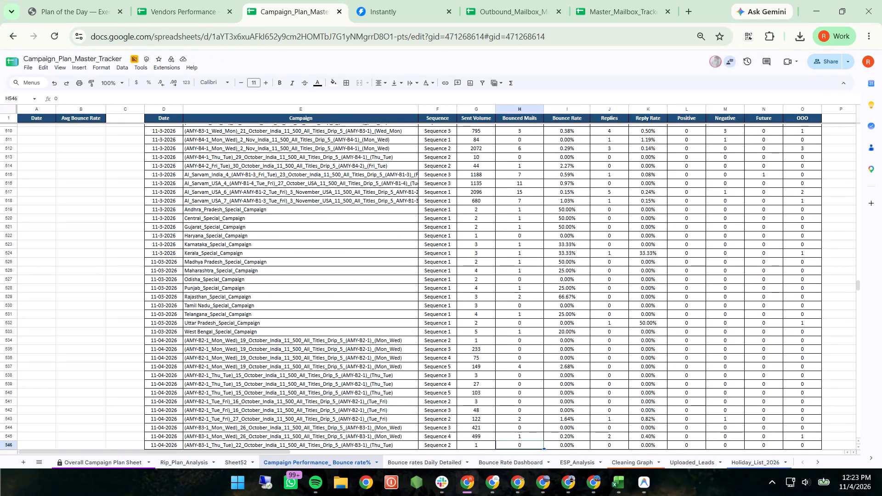
pyautogui.press('Up')
pyautogui.press('Up')
pyautogui.press('Up')
pyautogui.press('Up')
pyautogui.press('Up')
pyautogui.press('Up')
pyautogui.press('Up')
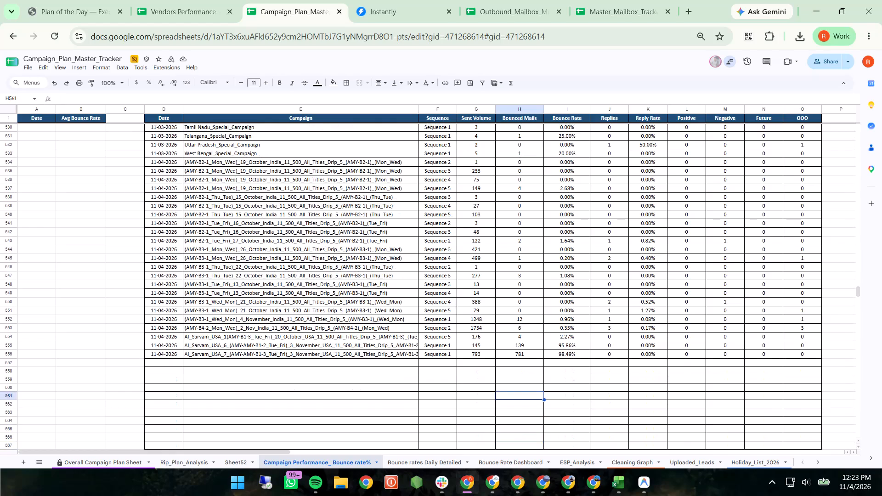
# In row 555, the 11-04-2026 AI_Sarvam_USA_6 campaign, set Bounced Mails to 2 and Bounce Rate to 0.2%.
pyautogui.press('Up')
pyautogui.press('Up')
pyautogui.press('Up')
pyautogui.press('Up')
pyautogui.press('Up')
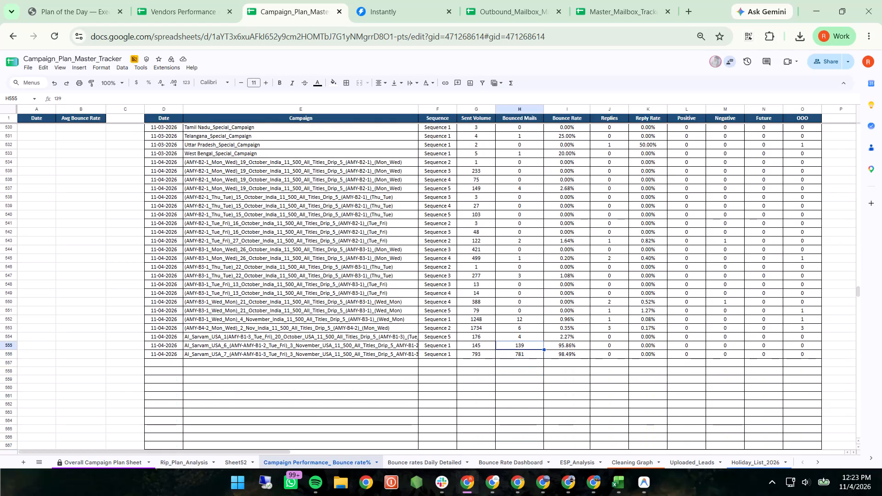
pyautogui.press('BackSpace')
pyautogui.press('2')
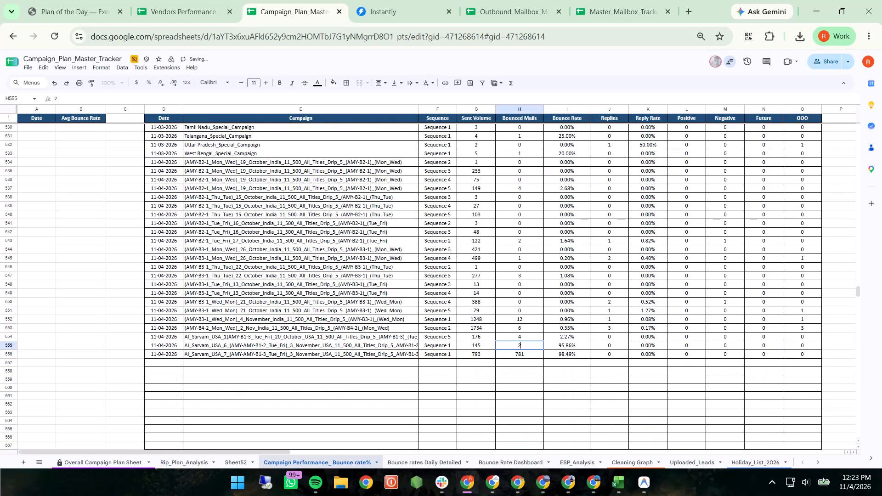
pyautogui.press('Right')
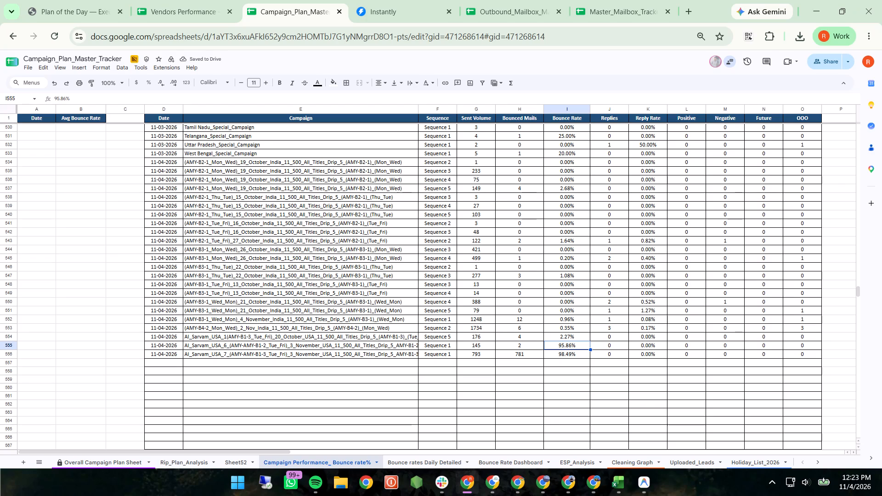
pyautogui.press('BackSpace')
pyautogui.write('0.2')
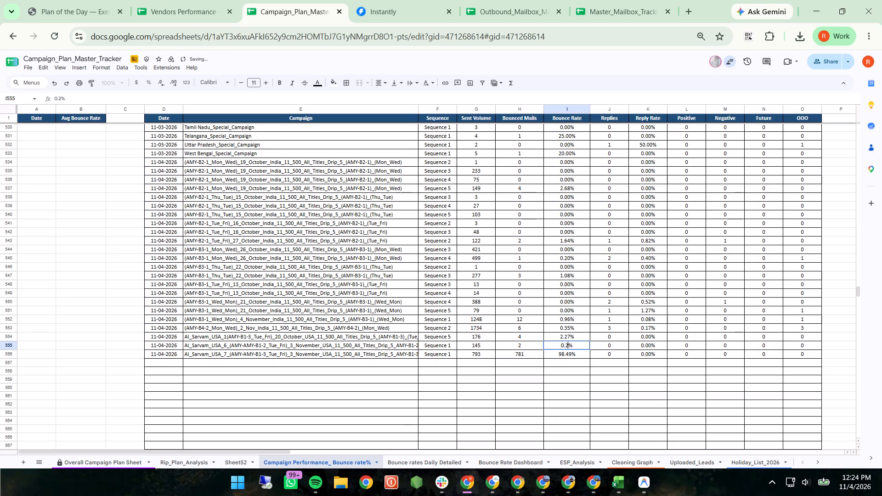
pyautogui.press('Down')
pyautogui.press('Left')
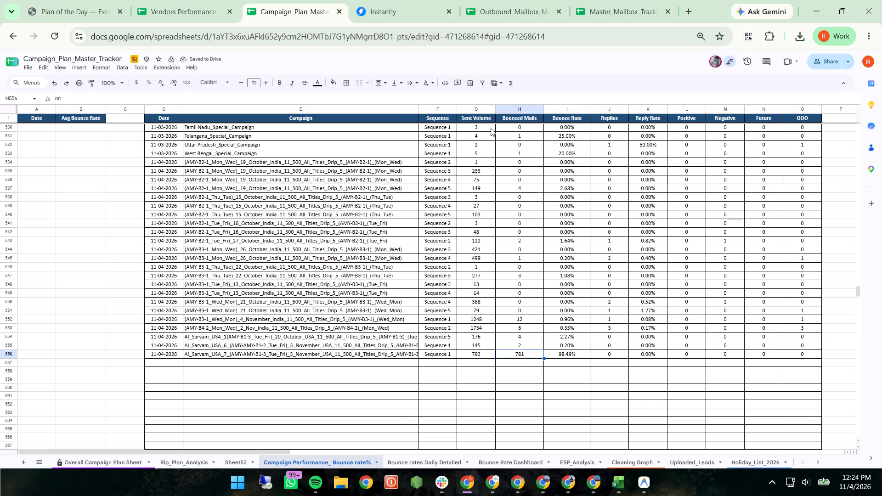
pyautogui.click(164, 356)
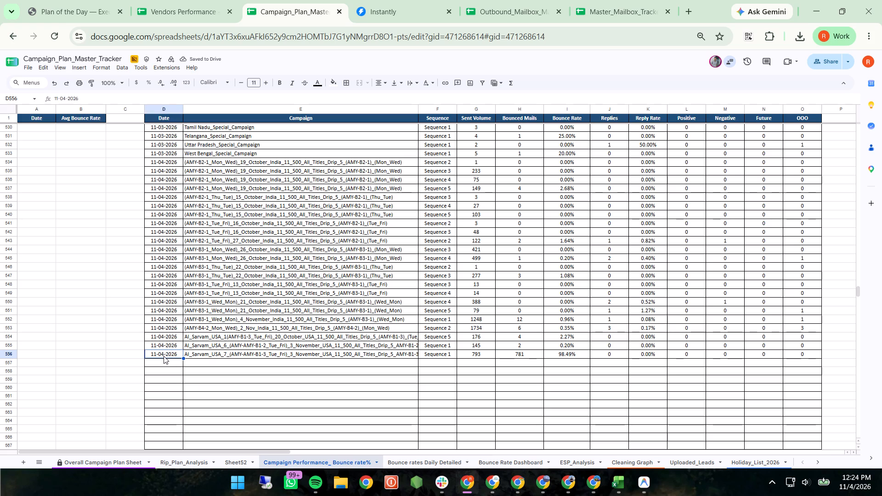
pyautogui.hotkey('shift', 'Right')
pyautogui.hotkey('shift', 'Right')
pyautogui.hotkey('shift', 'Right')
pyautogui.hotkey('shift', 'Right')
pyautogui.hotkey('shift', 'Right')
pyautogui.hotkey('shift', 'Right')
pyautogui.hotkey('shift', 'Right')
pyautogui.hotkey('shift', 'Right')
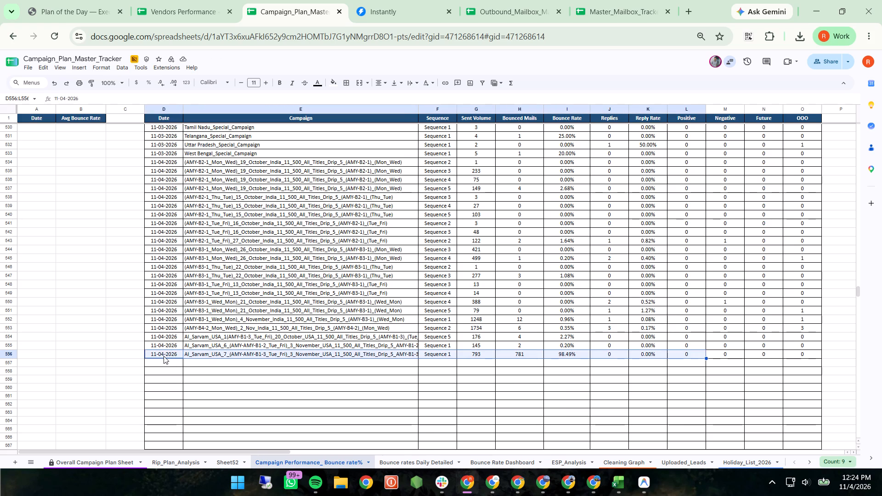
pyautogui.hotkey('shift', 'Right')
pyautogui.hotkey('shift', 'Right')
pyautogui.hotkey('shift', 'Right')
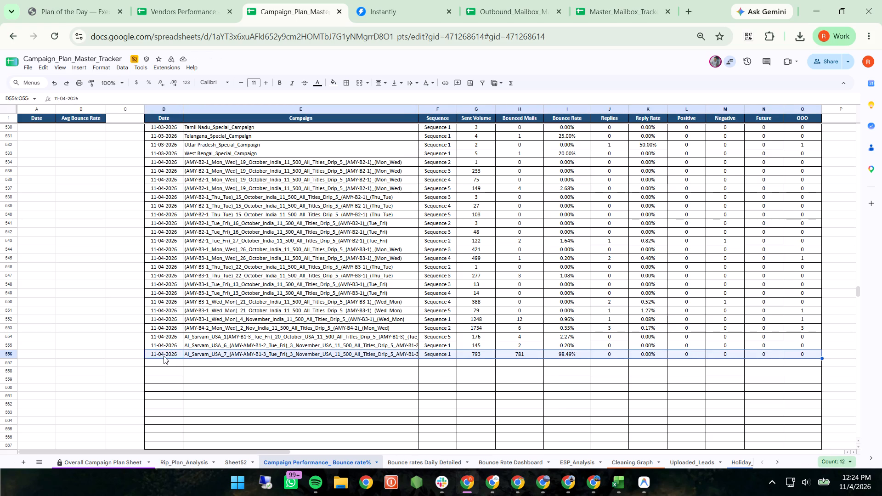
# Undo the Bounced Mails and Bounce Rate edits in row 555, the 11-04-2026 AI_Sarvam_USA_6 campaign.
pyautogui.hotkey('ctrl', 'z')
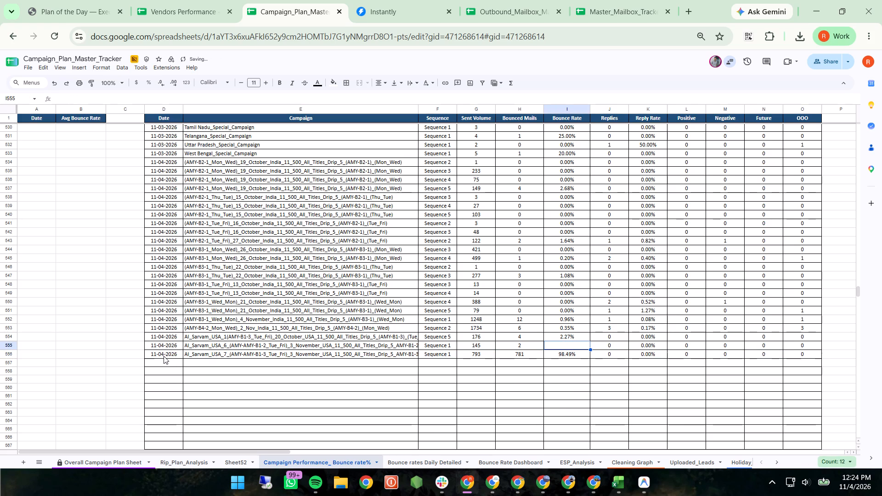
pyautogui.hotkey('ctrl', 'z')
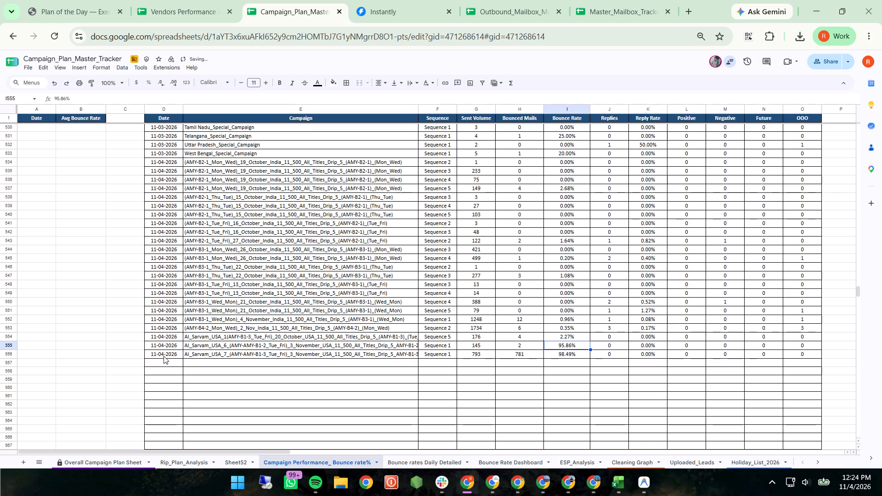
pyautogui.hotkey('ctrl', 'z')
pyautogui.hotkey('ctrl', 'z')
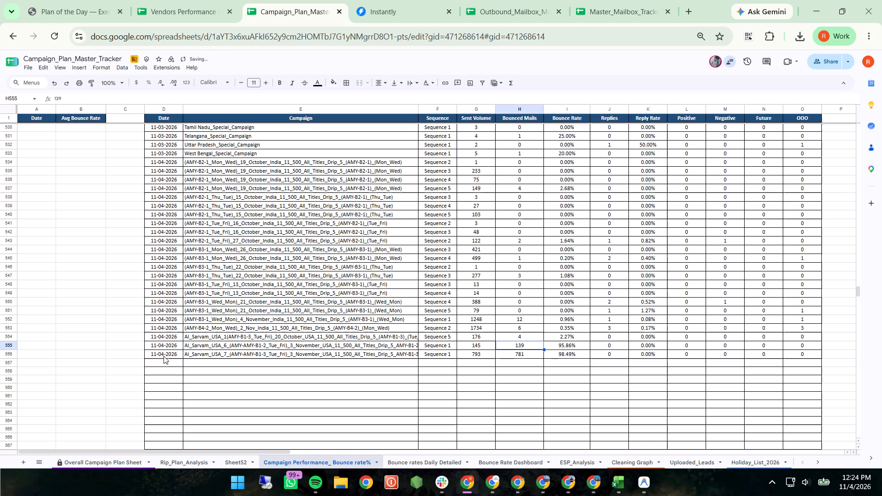
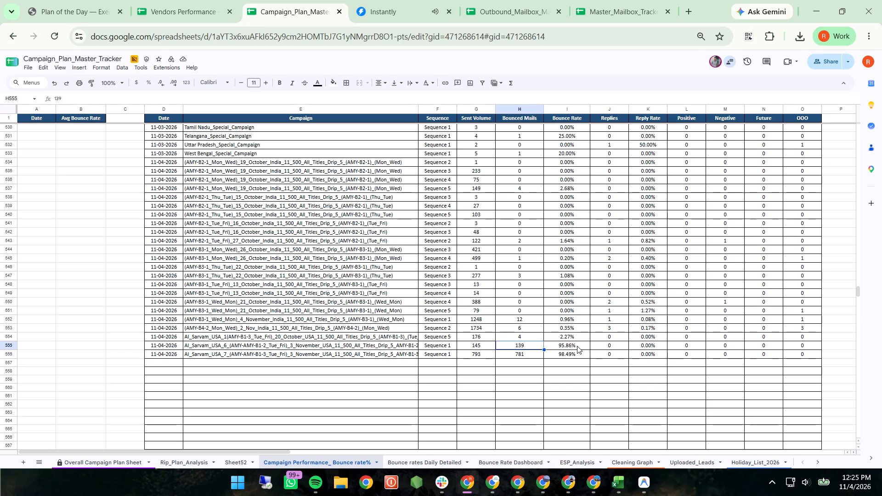
# Compare the Bounce Rate values of the last two 11-04-2026 campaigns, AI_Sarvam_USA_6 and AI_Sarvam_USA_7, in rows 555 and 556.
pyautogui.click(577, 346)
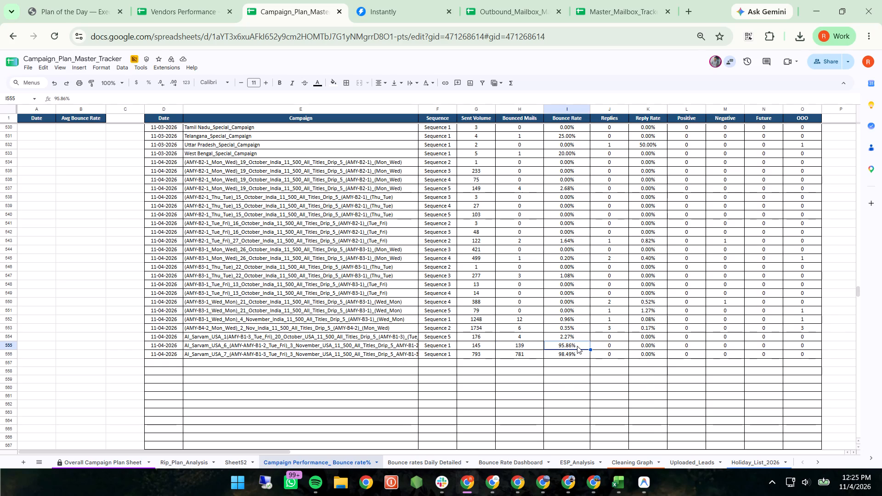
pyautogui.press('Down')
pyautogui.press('Up')
pyautogui.press('Down')
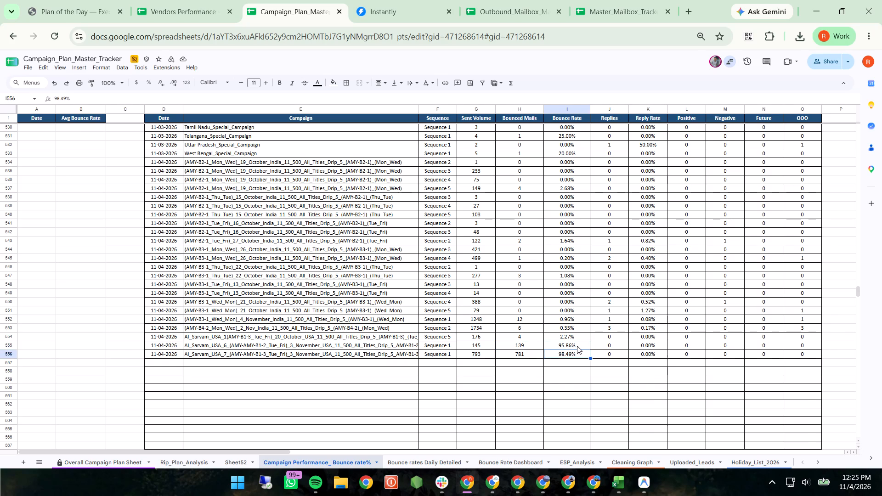
pyautogui.press('Up')
pyautogui.press('Down')
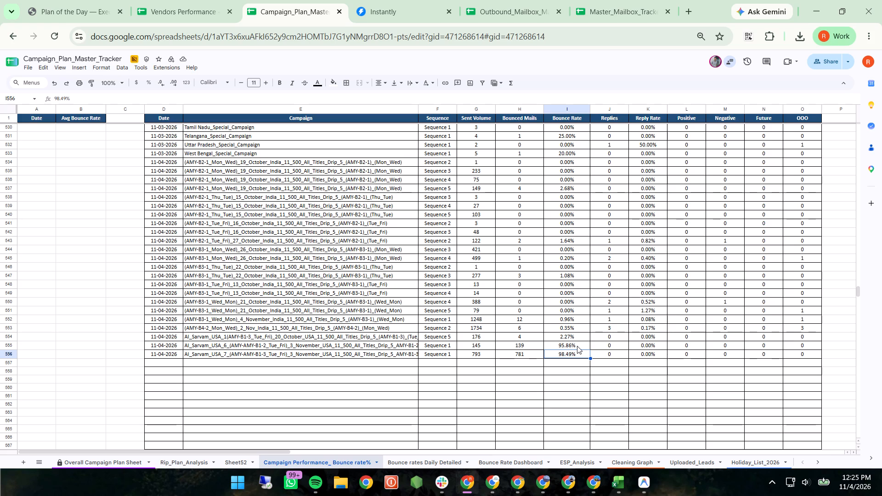
pyautogui.press('Up')
pyautogui.press('Down')
pyautogui.press('Up')
pyautogui.press('Down')
pyautogui.press('Up')
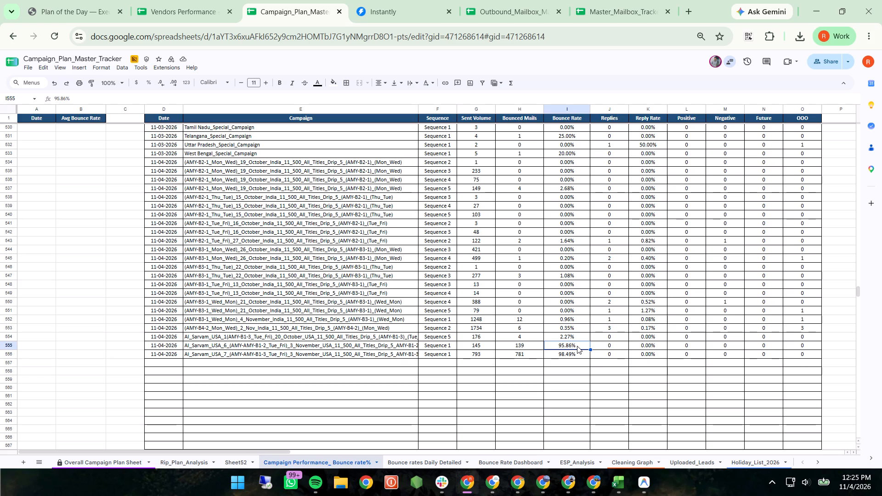
pyautogui.press('Down')
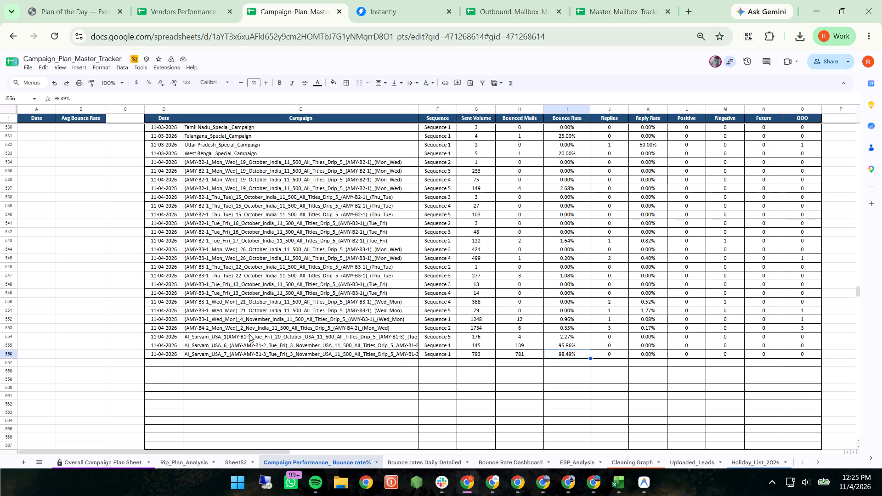
# Clear the contents from Date through OOO in rows 555 and 556, the 11-04-2026 AI_Sarvam_USA_6 and AI_Sarvam_USA_7 campaigns.
pyautogui.click(155, 343)
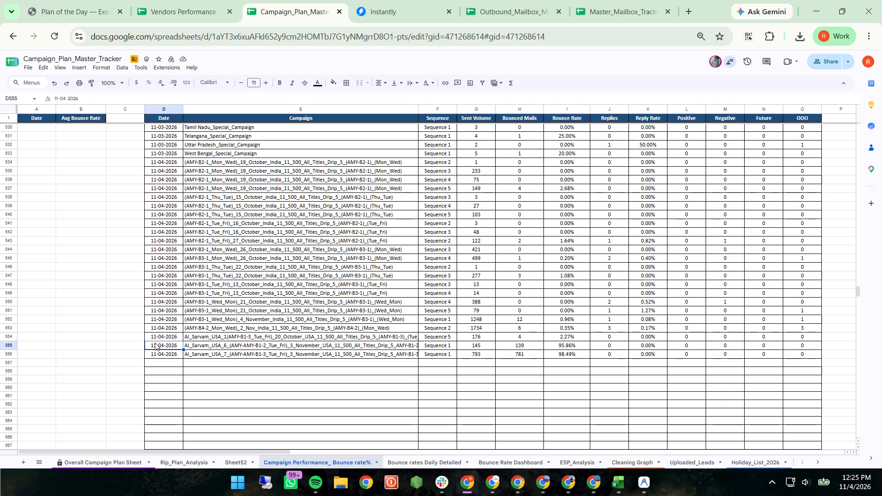
pyautogui.hotkey('shift', 'Right')
pyautogui.hotkey('shift', 'Right')
pyautogui.hotkey('shift', 'Right')
pyautogui.hotkey('shift', 'Right')
pyautogui.hotkey('shift', 'Right')
pyautogui.hotkey('shift', 'Right')
pyautogui.hotkey('shift', 'Right')
pyautogui.hotkey('shift', 'Right')
pyautogui.hotkey('shift', 'Right')
pyautogui.hotkey('shift', 'Right')
pyautogui.hotkey('shift', 'Right')
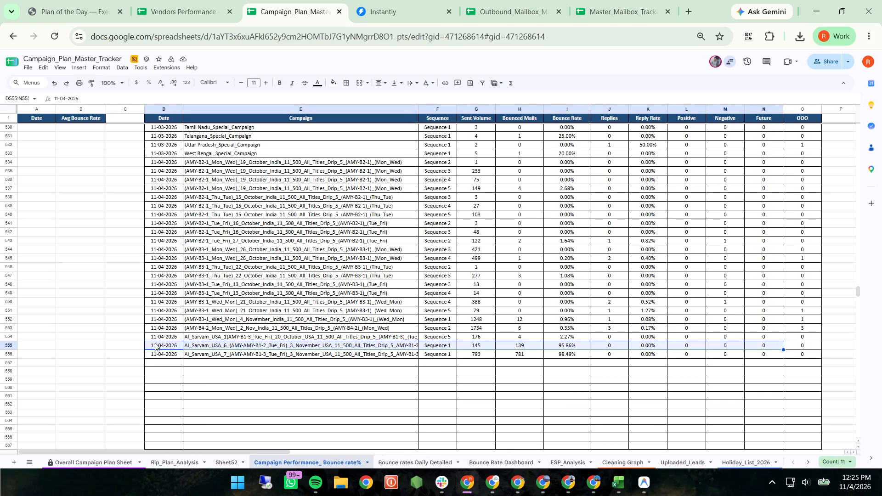
pyautogui.hotkey('shift', 'Down')
pyautogui.press('BackSpace')
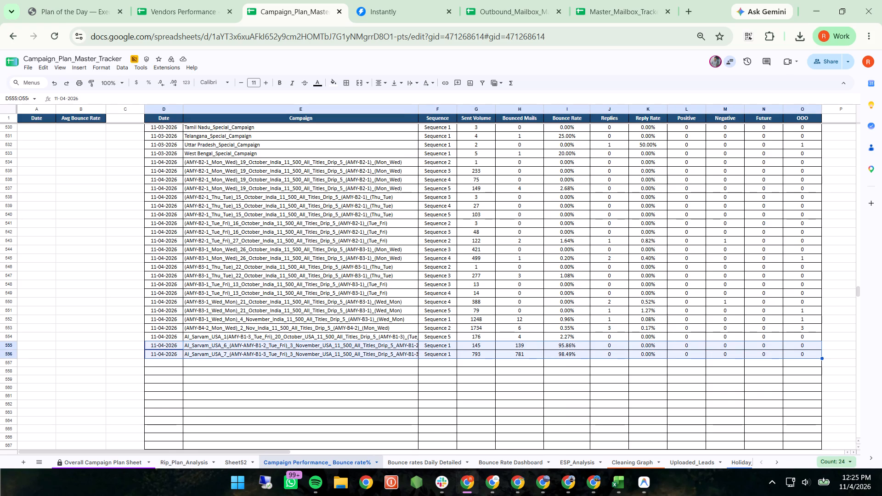
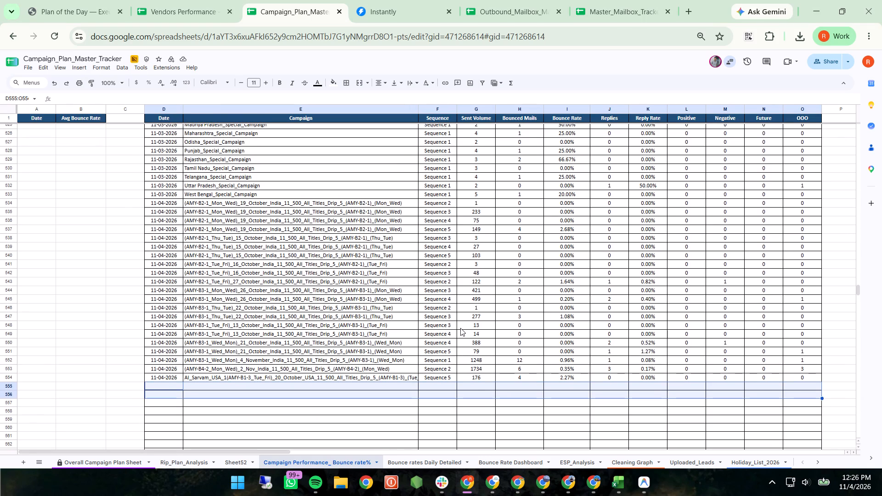
# Check the average Bounce Rate of the 3 November 2026 campaigns in rows 493 to 532 and review the individual rates in that range.
pyautogui.scroll(2, 460, 328)
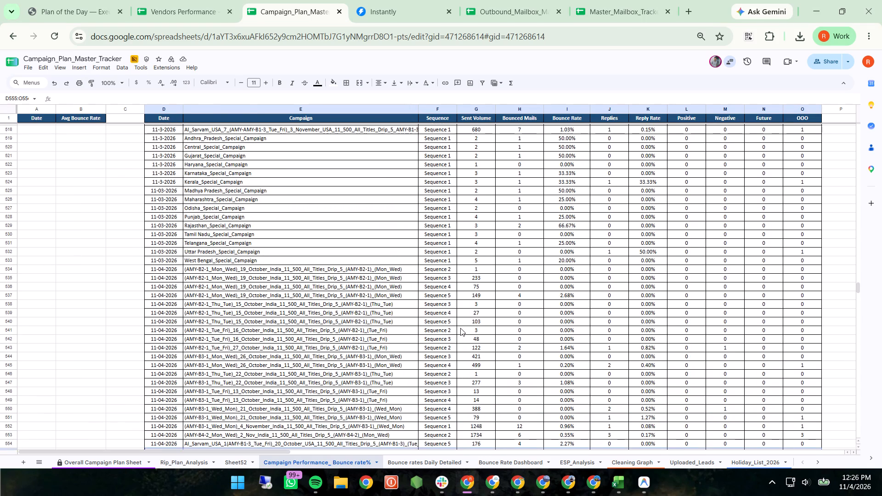
pyautogui.scroll(3, 460, 328)
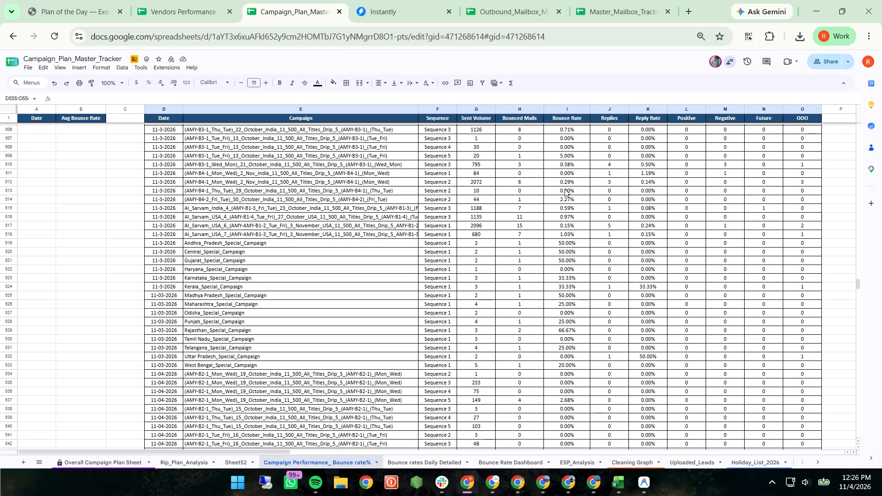
pyautogui.scroll(2, 564, 166)
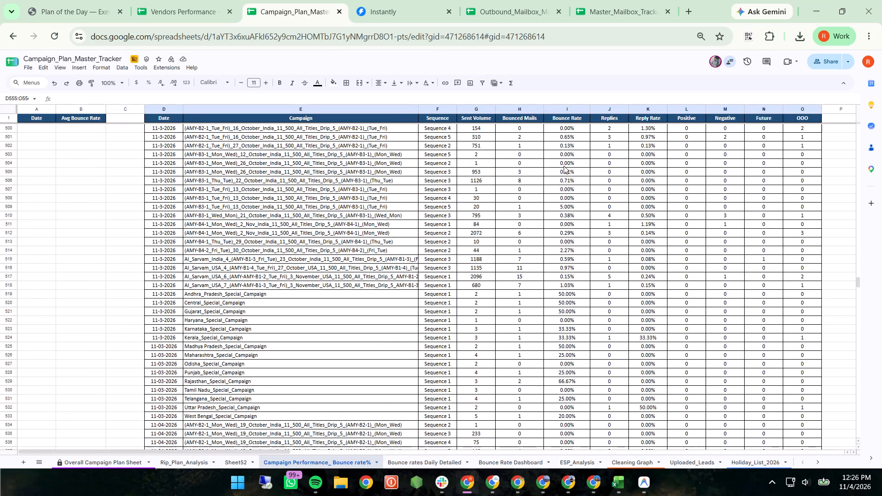
pyautogui.scroll(3, 564, 166)
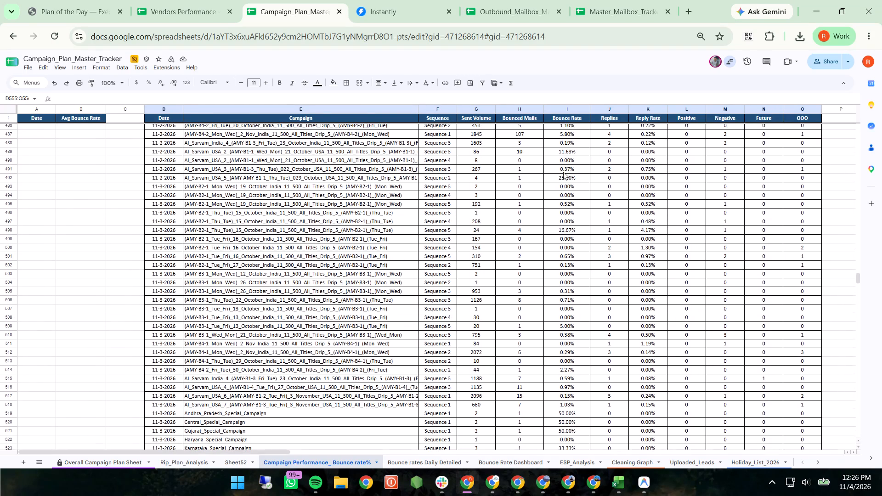
pyautogui.click(568, 179)
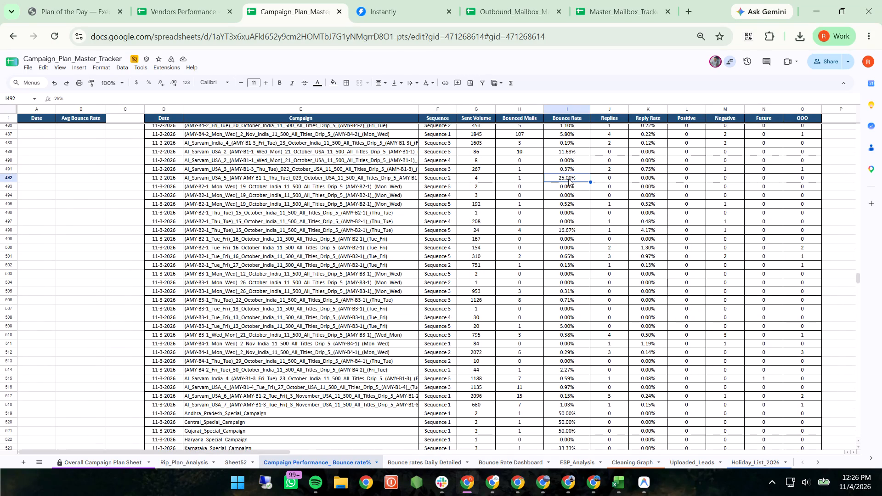
pyautogui.press('Down')
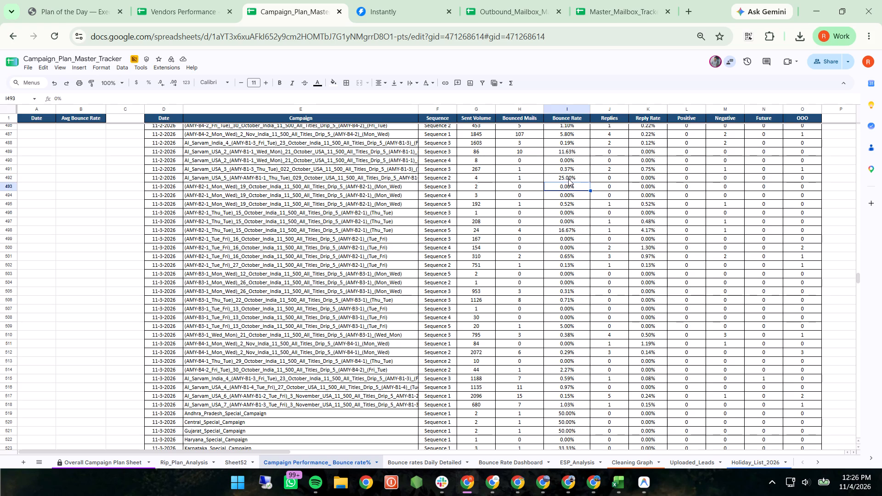
pyautogui.hotkey('shift', 'Down')
pyautogui.hotkey('shift', 'Down')
pyautogui.hotkey('shift', 'Down')
pyautogui.hotkey('shift', 'Down')
pyautogui.hotkey('shift', 'Down')
pyautogui.hotkey('shift', 'Down')
pyautogui.hotkey('shift', 'Down')
pyautogui.hotkey('shift', 'Down')
pyautogui.hotkey('shift', 'Down')
pyautogui.hotkey('shift', 'Down')
pyautogui.hotkey('shift', 'Down')
pyautogui.hotkey('shift', 'Down')
pyautogui.hotkey('shift', 'Down')
pyautogui.hotkey('shift', 'Down')
pyautogui.hotkey('shift', 'Down')
pyautogui.hotkey('shift', 'Down')
pyautogui.hotkey('shift', 'Down')
pyautogui.hotkey('shift', 'Down')
pyautogui.hotkey('shift', 'Down')
pyautogui.hotkey('shift', 'Down')
pyautogui.hotkey('shift', 'Down')
pyautogui.hotkey('shift', 'Down')
pyautogui.hotkey('shift', 'Down')
pyautogui.hotkey('shift', 'Down')
pyautogui.hotkey('shift', 'Down')
pyautogui.hotkey('shift', 'Down')
pyautogui.hotkey('shift', 'Down')
pyautogui.hotkey('shift', 'Down')
pyautogui.hotkey('shift', 'Down')
pyautogui.hotkey('shift', 'Down')
pyautogui.hotkey('shift', 'Down')
pyautogui.hotkey('shift', 'Down')
pyautogui.hotkey('shift', 'Down')
pyautogui.hotkey('shift', 'Down')
pyautogui.hotkey('shift', 'Down')
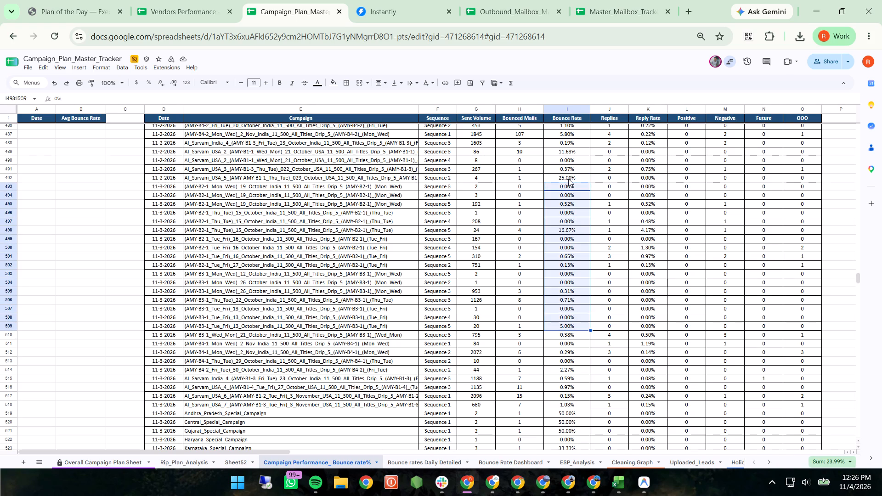
pyautogui.hotkey('shift', 'Down')
pyautogui.hotkey('shift', 'Down')
pyautogui.hotkey('shift', 'Down')
pyautogui.hotkey('shift', 'Down')
pyautogui.hotkey('shift', 'Down')
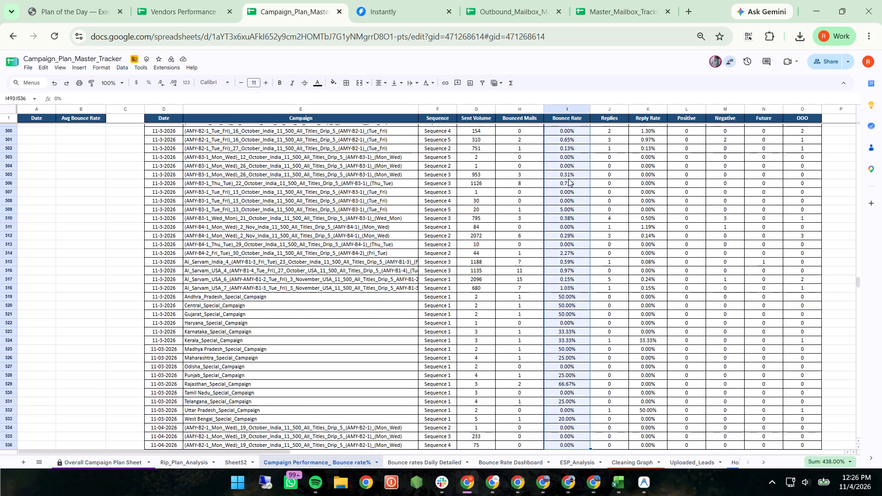
pyautogui.hotkey('shift', 'Up')
pyautogui.hotkey('shift', 'Up')
pyautogui.hotkey('shift', 'Up')
pyautogui.hotkey('shift', 'Up')
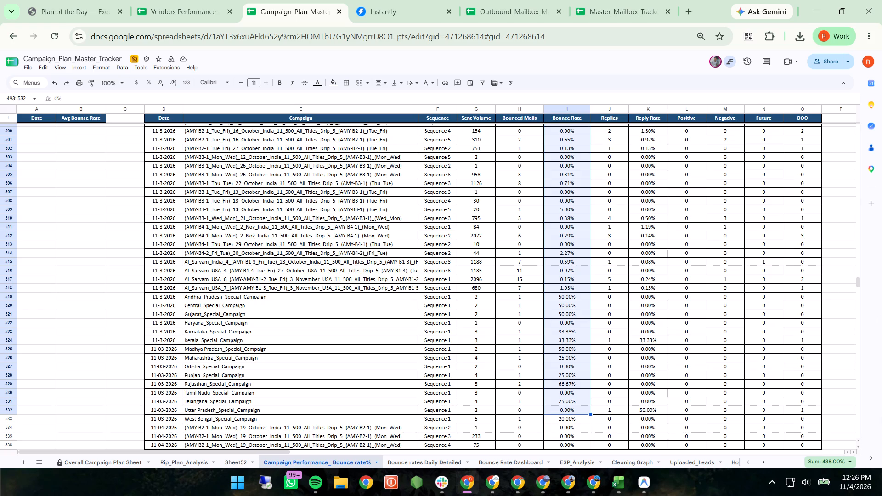
pyautogui.click(850, 462)
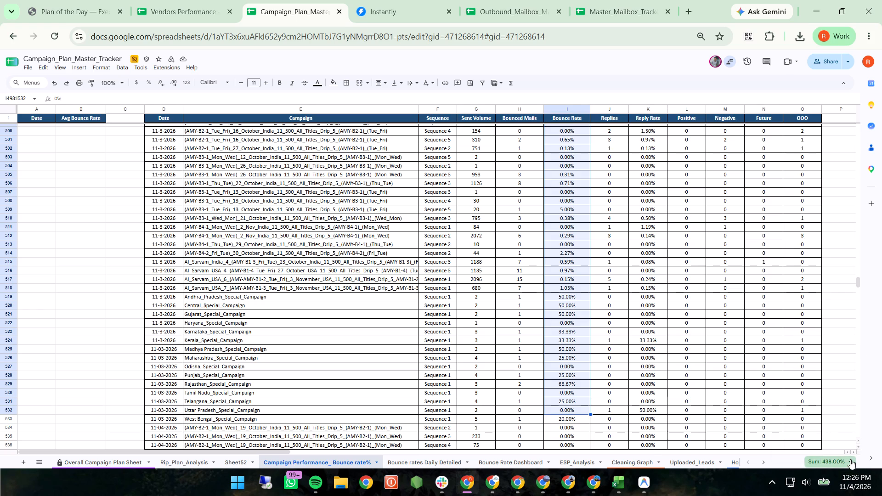
pyautogui.click(850, 459)
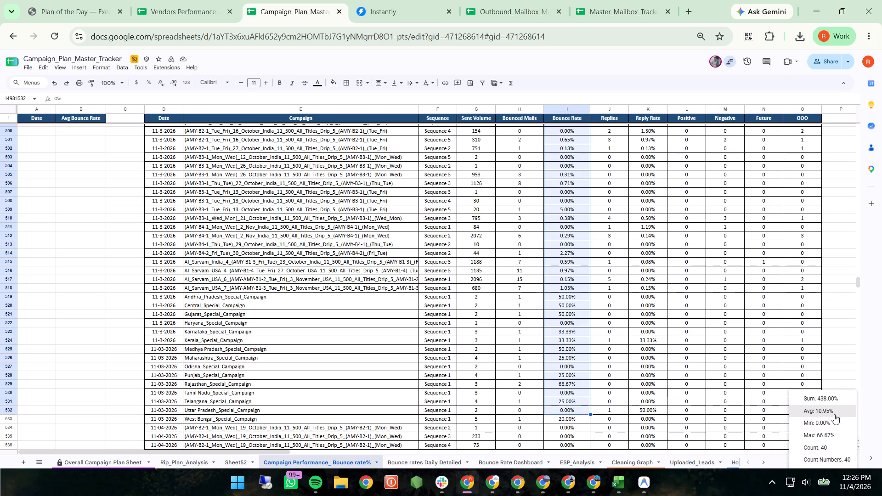
pyautogui.click(833, 412)
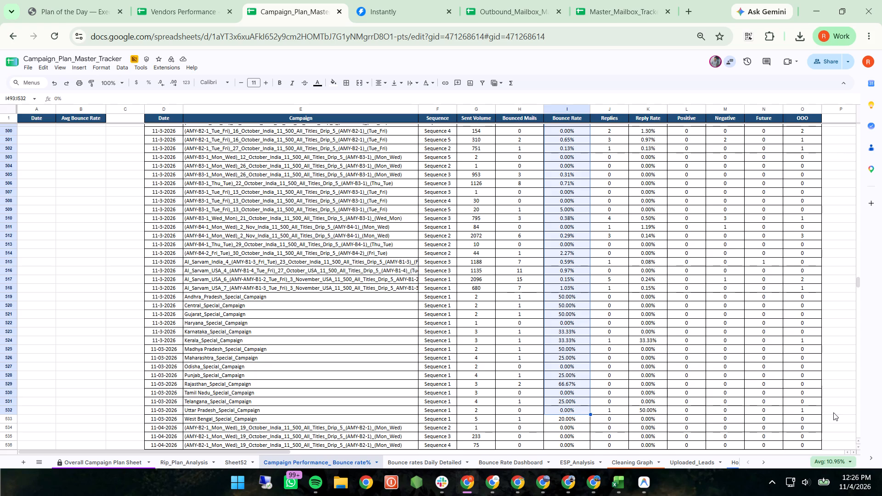
pyautogui.scroll(1, 645, 344)
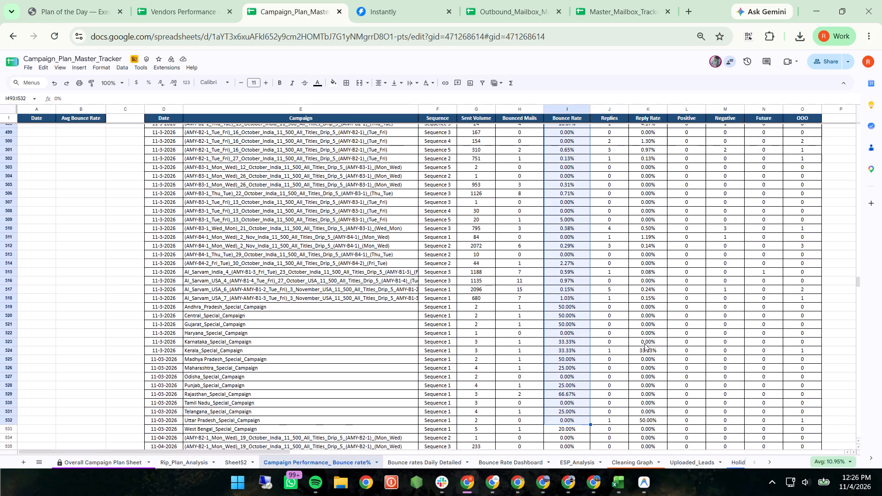
pyautogui.scroll(1, 645, 344)
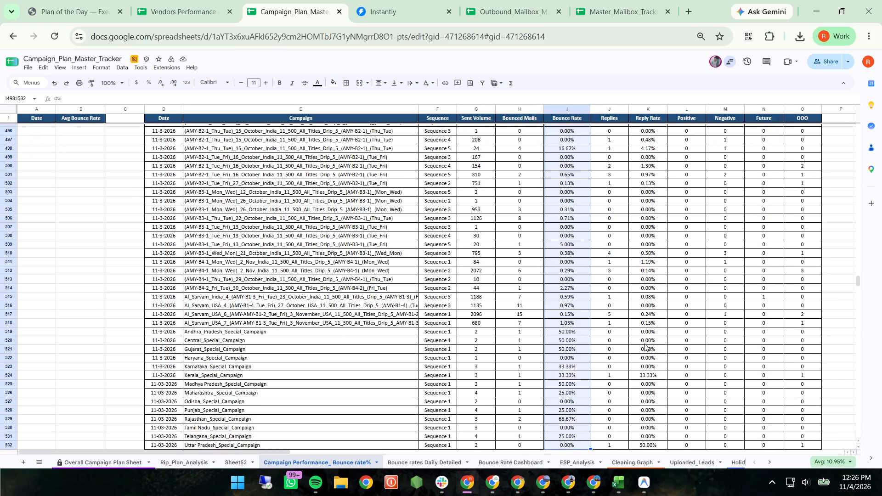
pyautogui.scroll(1, 645, 344)
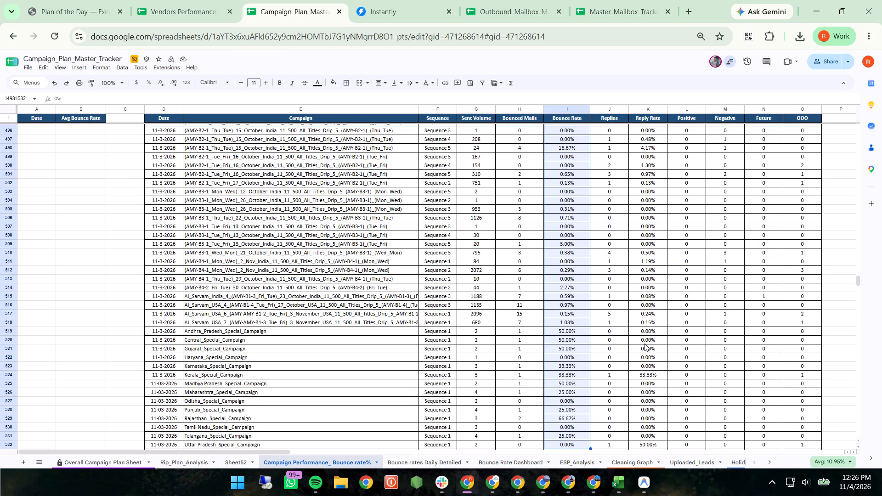
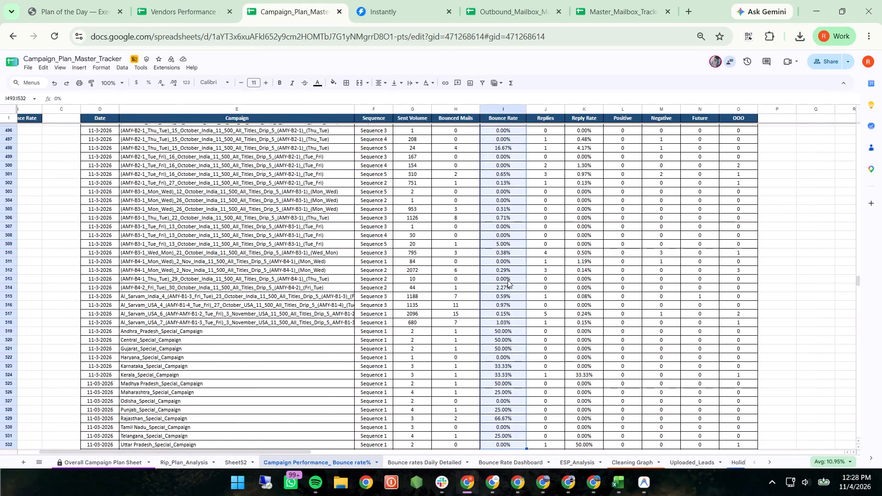
# Review the Bounce Rate values of the state-wise Special Campaign rows at the end of the 3 November 2026 entries.
pyautogui.scroll(-1, 508, 280)
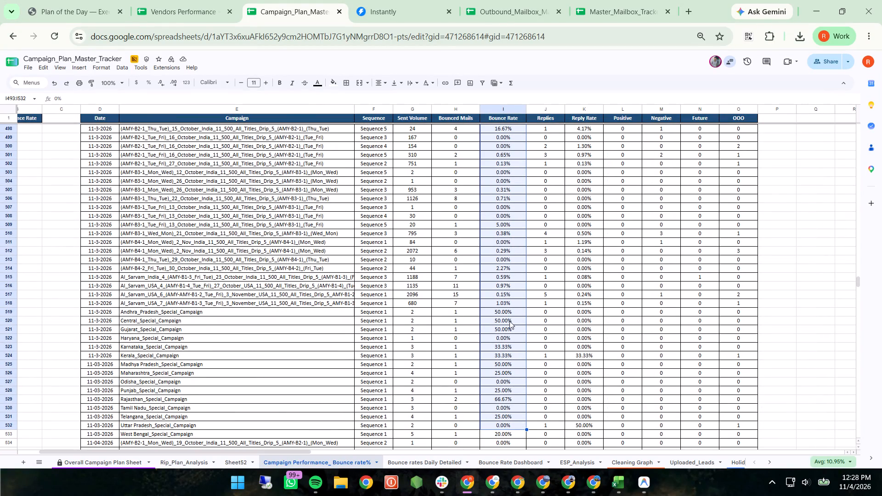
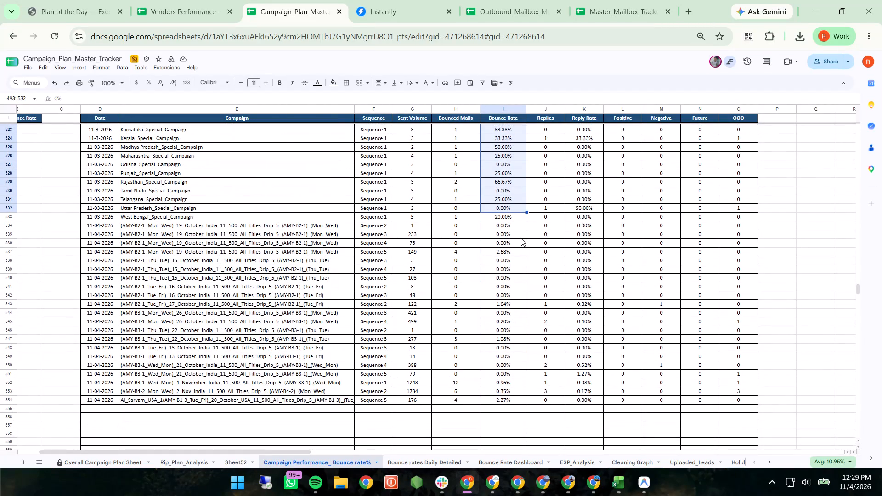
# Check the average Bounce Rate of the 11-04-2026 campaign rows and look over the preceding November entries.
pyautogui.click(511, 220)
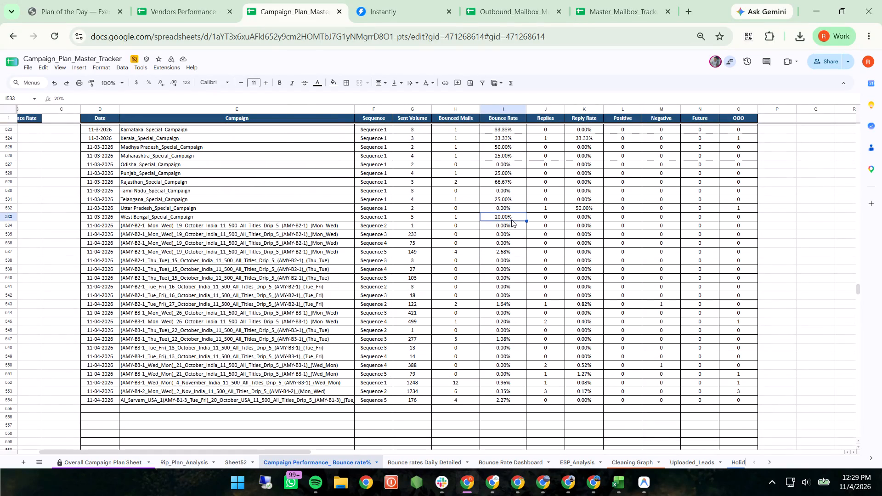
pyautogui.press('Down')
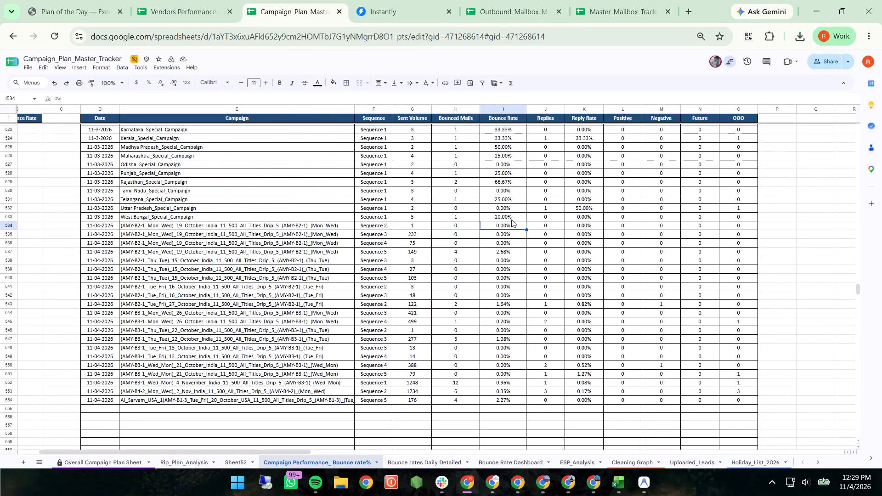
pyautogui.hotkey('ctrl', 'shift', 'Down')
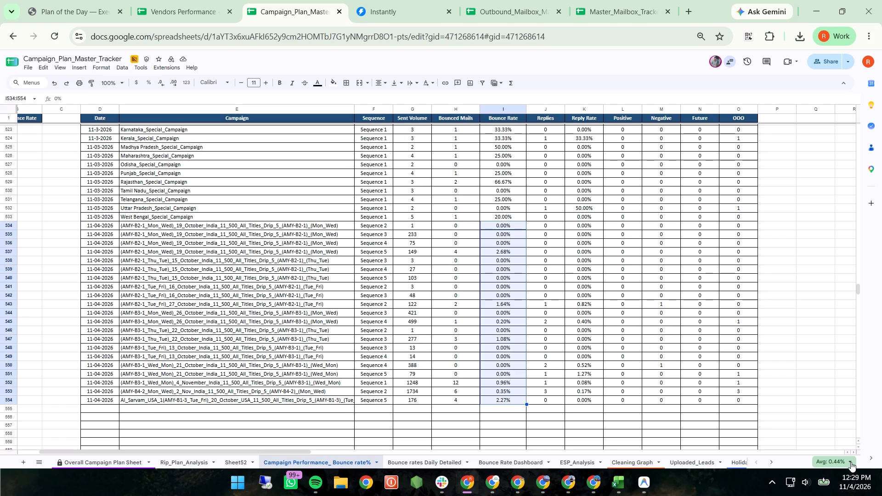
pyautogui.scroll(1, 851, 462)
pyautogui.scroll(4, 705, 365)
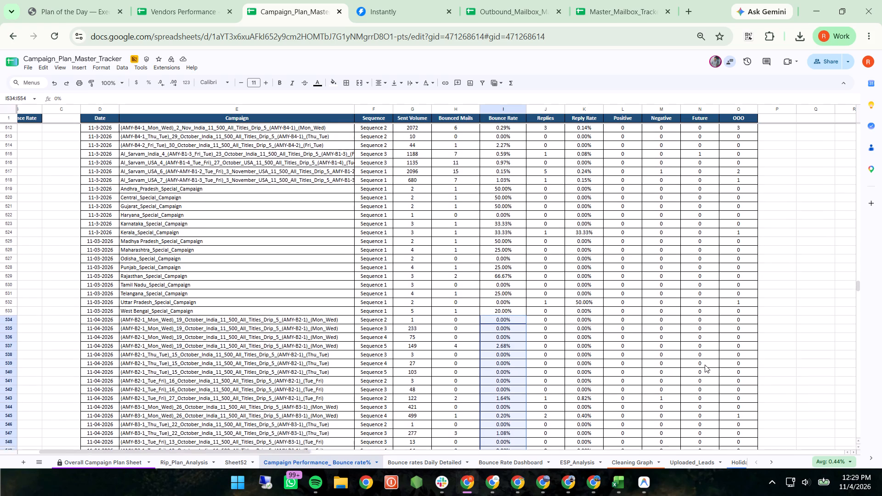
pyautogui.scroll(3, 705, 365)
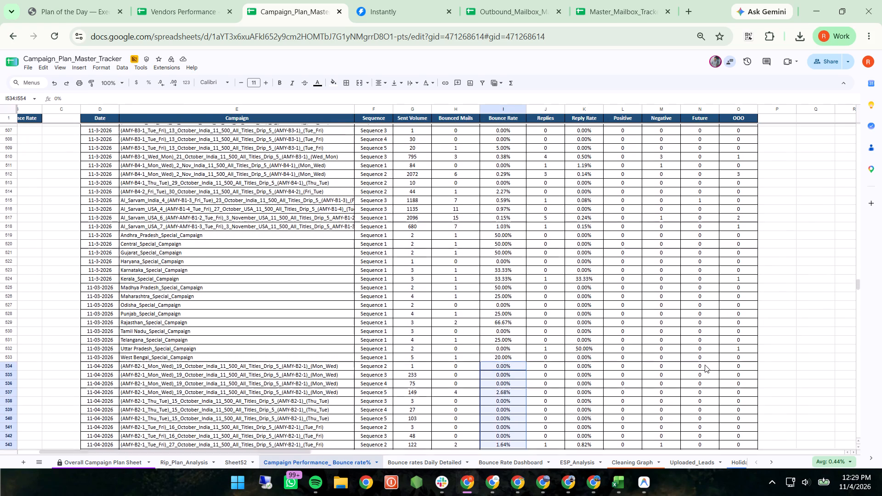
pyautogui.scroll(4, 705, 365)
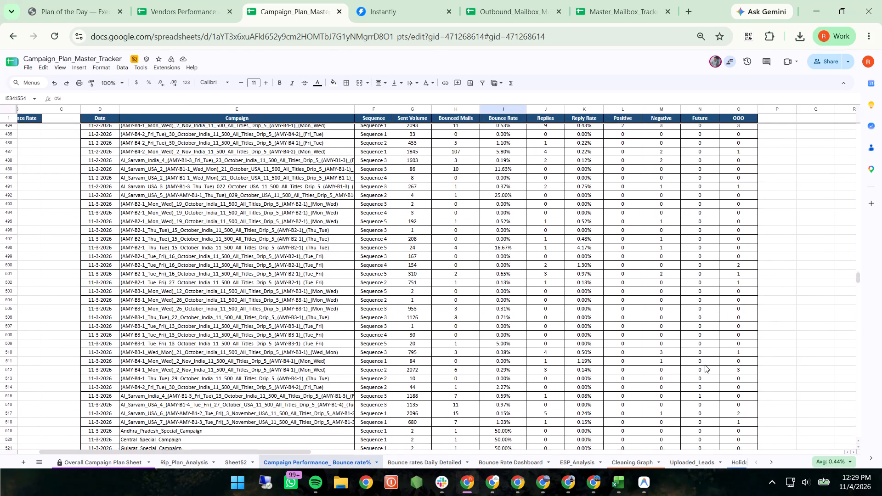
pyautogui.hscroll(5, 705, 365)
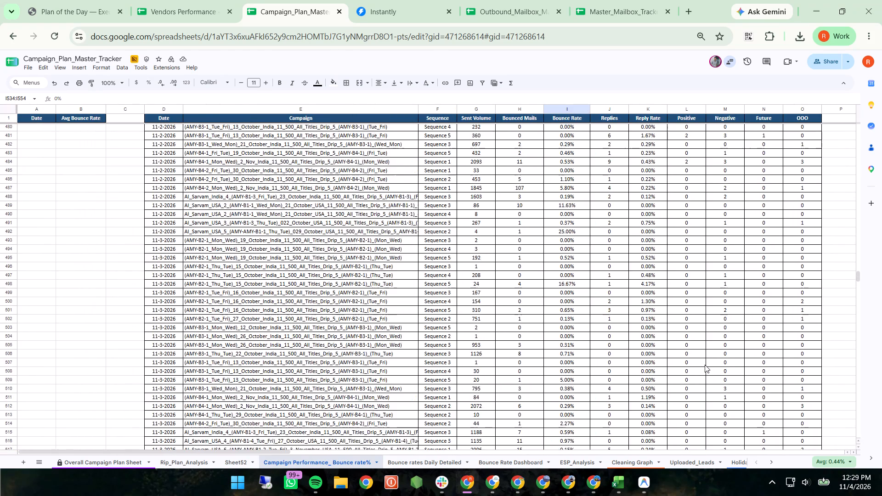
pyautogui.hscroll(1, 705, 365)
pyautogui.scroll(-2, 705, 365)
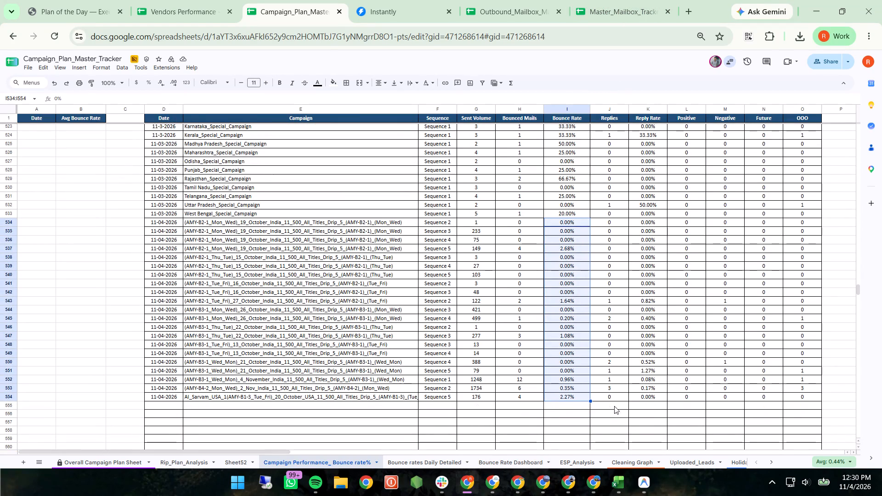
# In Excel's instantly_corrected_report (4).xlsx, copy the Date and Avg Bounce Rate values from 08-25-2026 to 11-04-2026 on the Report sheet.
pyautogui.click(622, 477)
pyautogui.hscroll(7, 347, 268)
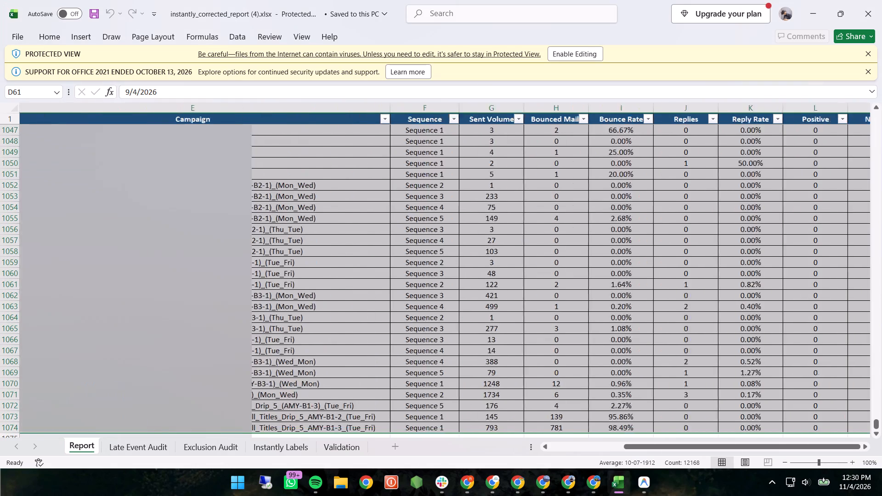
pyautogui.hscroll(4, 347, 268)
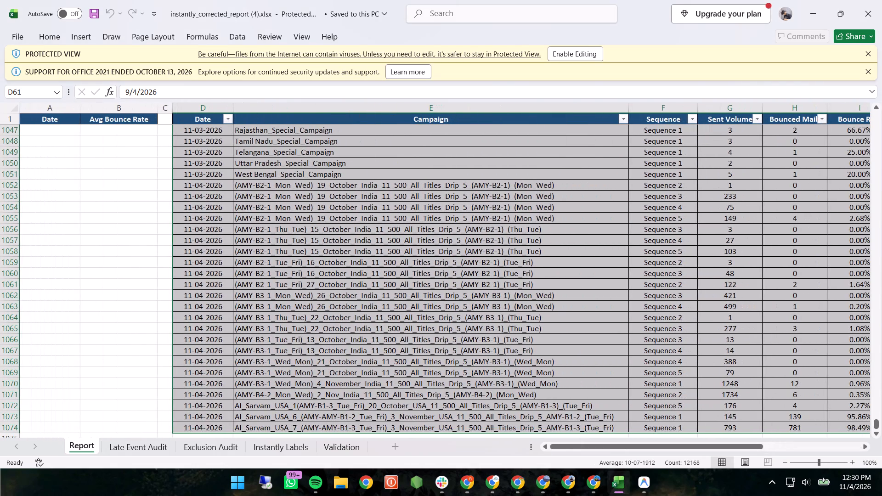
pyautogui.scroll(20, 253, 230)
pyautogui.scroll(18, 253, 230)
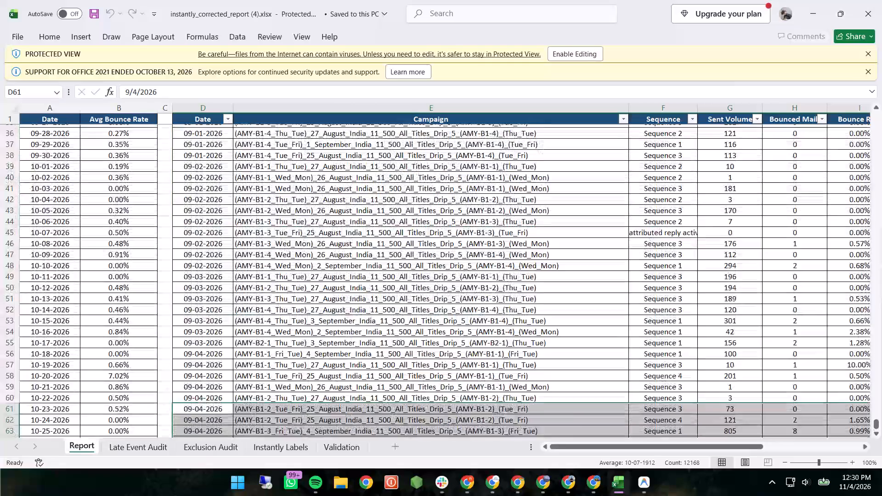
pyautogui.scroll(8, 253, 230)
pyautogui.click(60, 132)
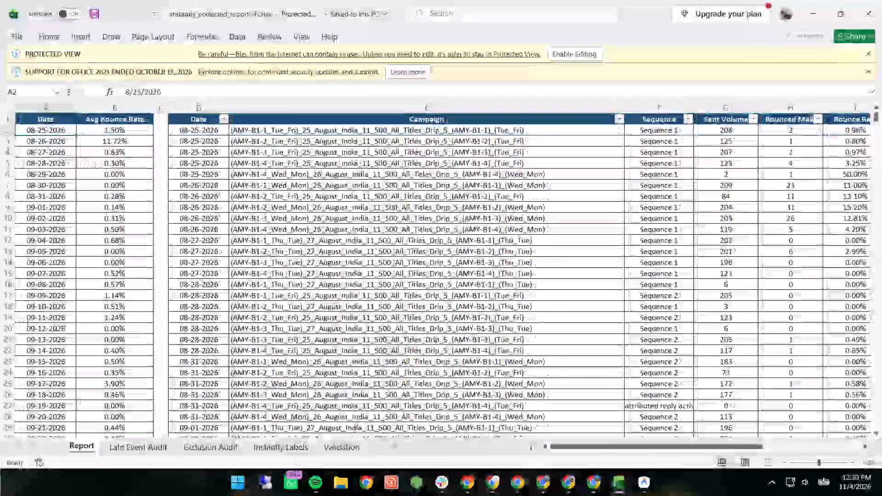
pyautogui.hotkey('shift', 'Right')
pyautogui.hotkey('ctrl', 'shift', 'Down')
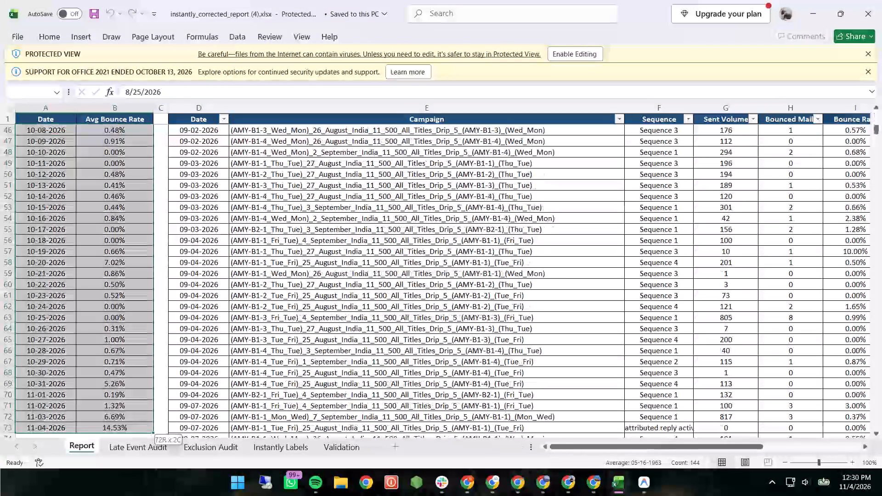
pyautogui.keyDown('ctrl'); pyautogui.scroll(-2, 60, 132); pyautogui.keyUp('ctrl')
pyautogui.hotkey('ctrl', 'c')
pyautogui.hotkey('ctrl', 'c')
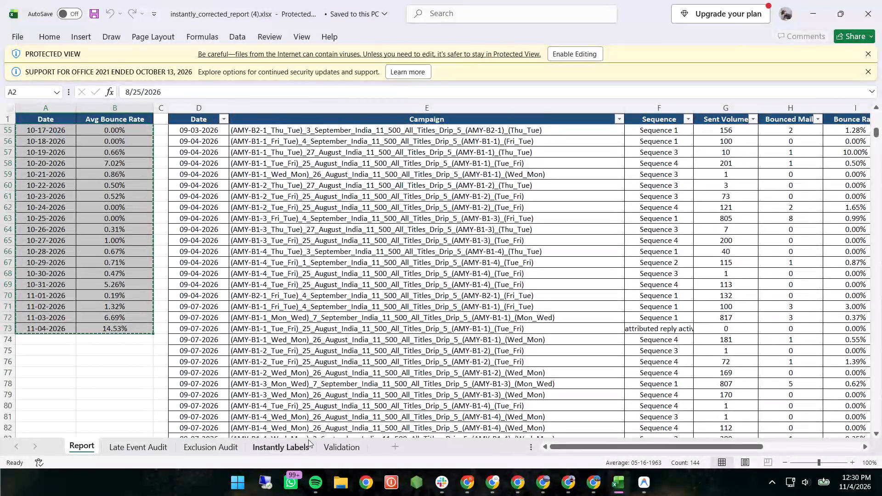
# Back in Campaign_Plan_Master_Tracker in Chrome, paste the copied values over the Date and Avg Bounce Rate columns starting at A2.
pyautogui.click(476, 488)
pyautogui.scroll(11, 269, 304)
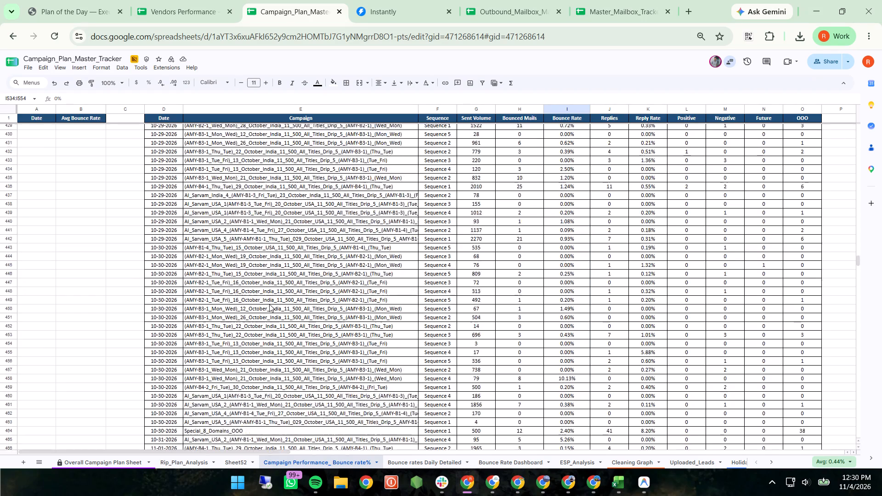
pyautogui.scroll(16, 269, 304)
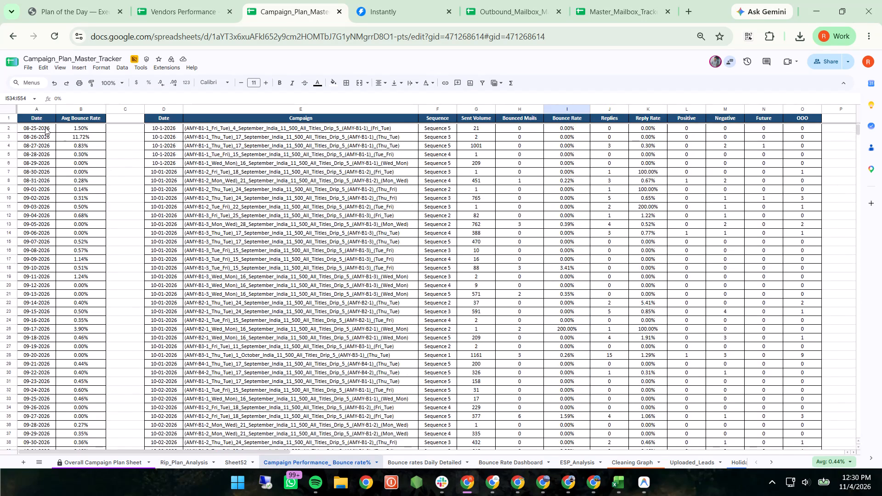
pyautogui.click(45, 127)
pyautogui.hotkey('shift', 'Right')
pyautogui.hotkey('ctrl', 'v')
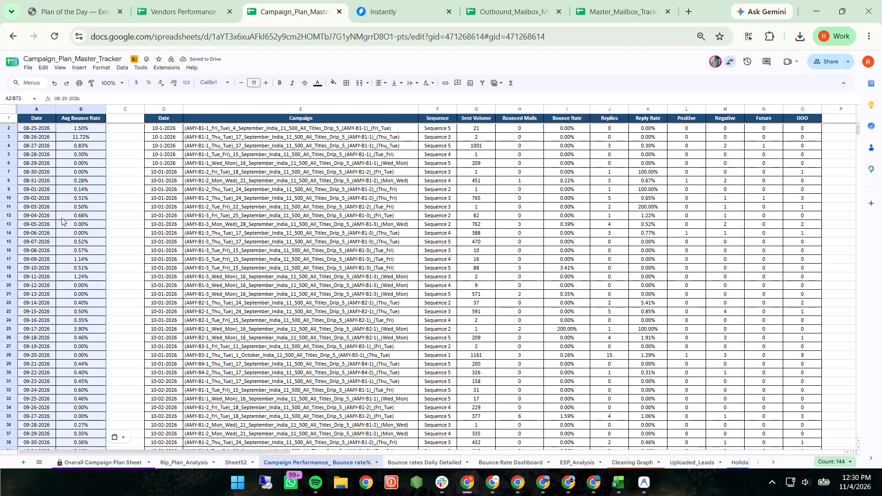
# Check the pasted daily averages for abnormal values and set the Avg Bounce Rate for 10-31-2026 to 0.56%.
pyautogui.scroll(-3, 73, 270)
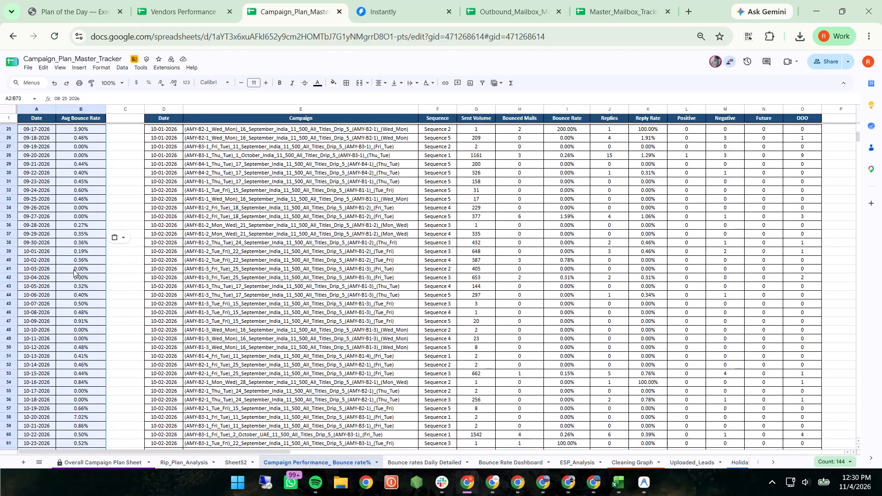
pyautogui.scroll(-2, 73, 270)
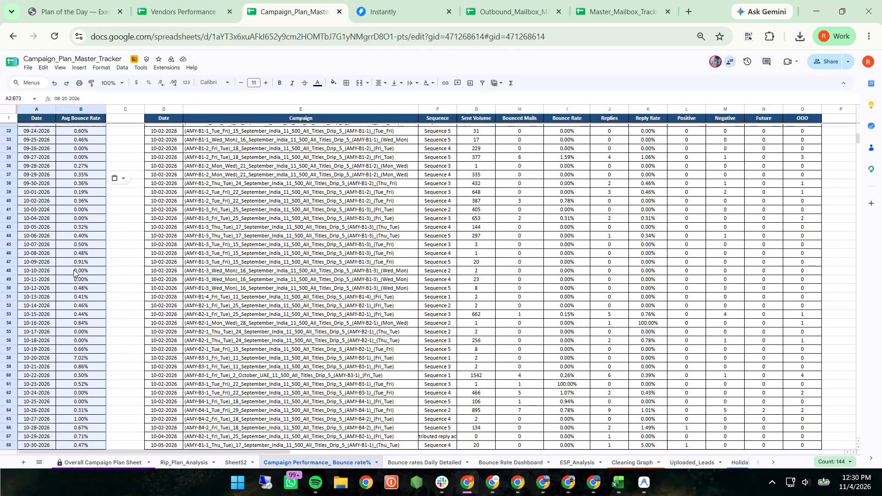
pyautogui.scroll(-3, 73, 270)
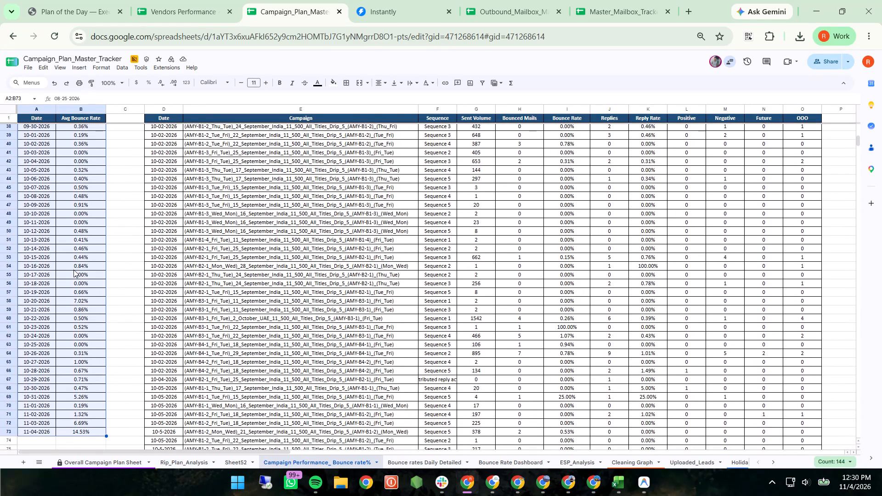
pyautogui.click(79, 298)
pyautogui.scroll(-1, 79, 298)
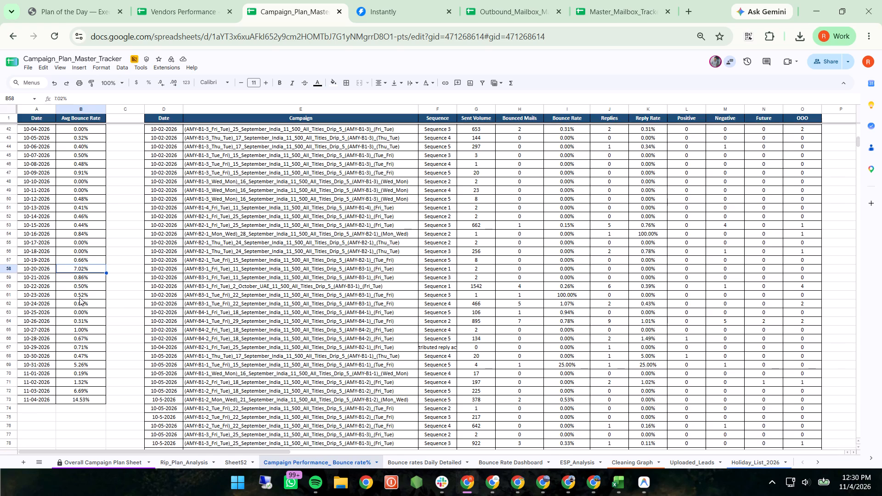
pyautogui.scroll(-2, 79, 298)
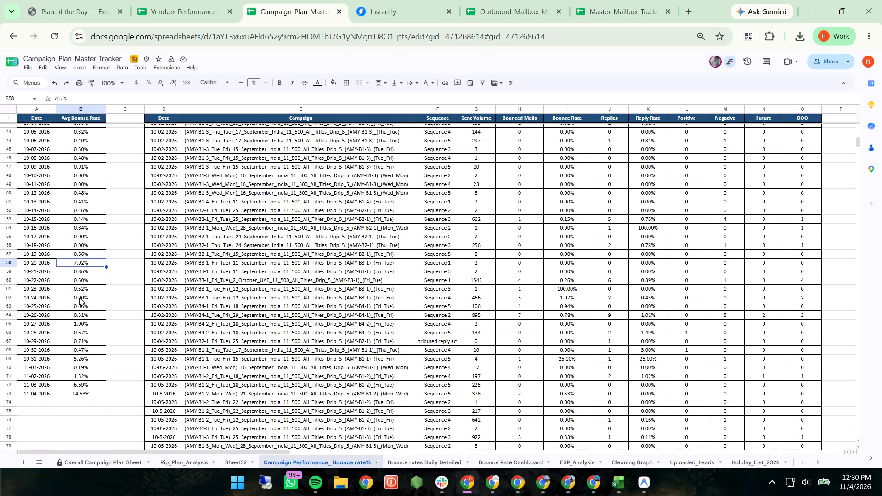
pyautogui.scroll(-2, 79, 298)
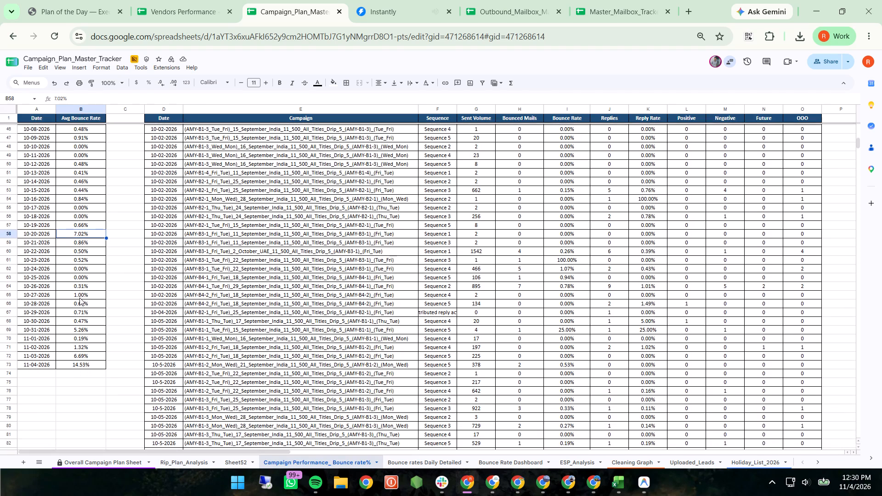
pyautogui.scroll(-1, 79, 298)
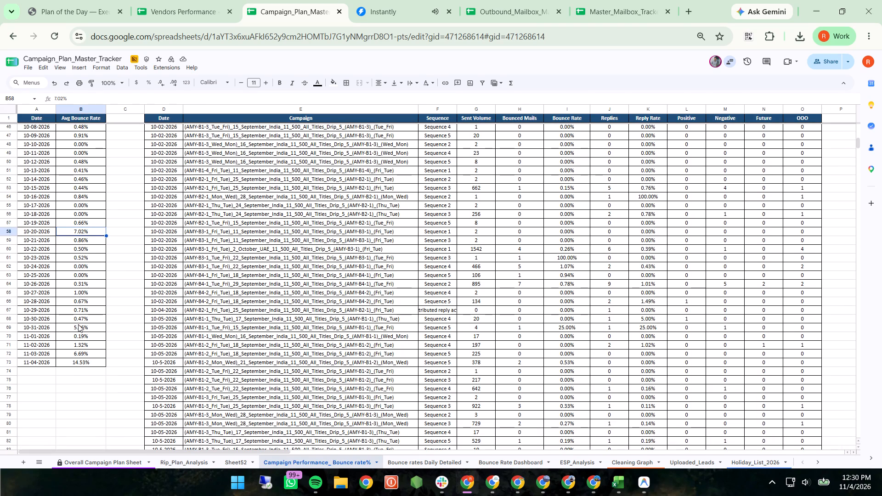
pyautogui.click(79, 328)
pyautogui.press('BackSpace')
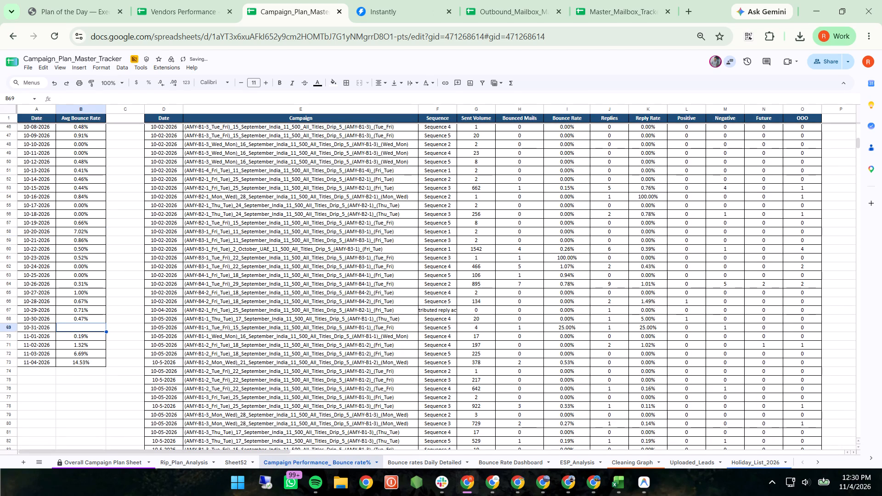
pyautogui.write('0.56')
pyautogui.press('Return')
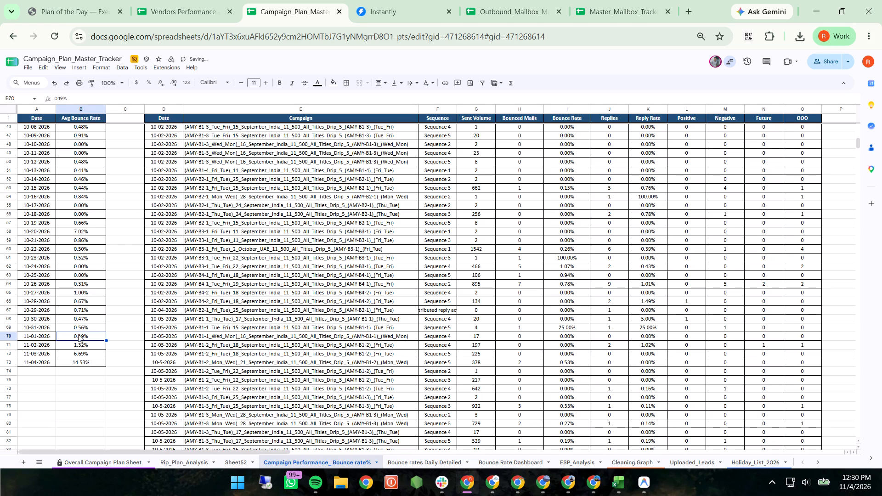
# Set the Avg Bounce Rate to 0.61% for 11-03-2026 and 0.44% for 11-04-2026.
pyautogui.click(85, 352)
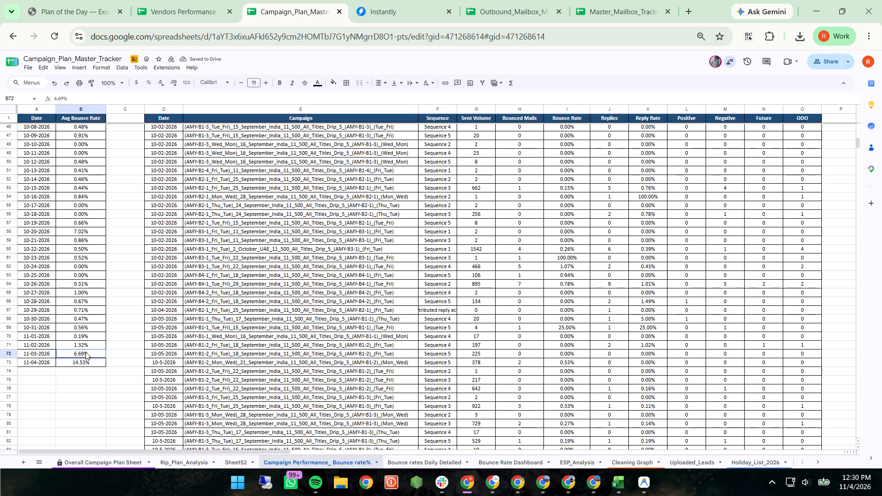
pyautogui.press('BackSpace')
pyautogui.press('0')
pyautogui.write('.61')
pyautogui.press('Return')
pyautogui.write('0.44')
pyautogui.press('Return')
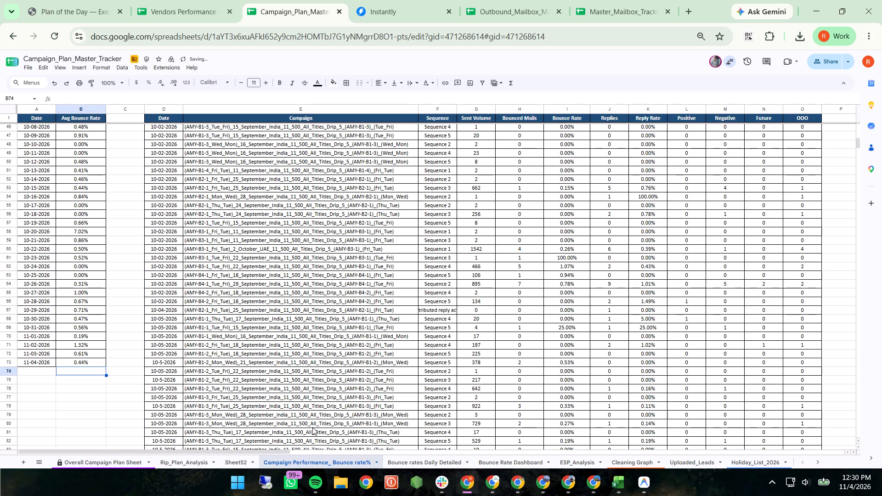
# Download the Bounce Type by Date chart from the Bounce Rate Dashboard sheet.
pyautogui.click(478, 461)
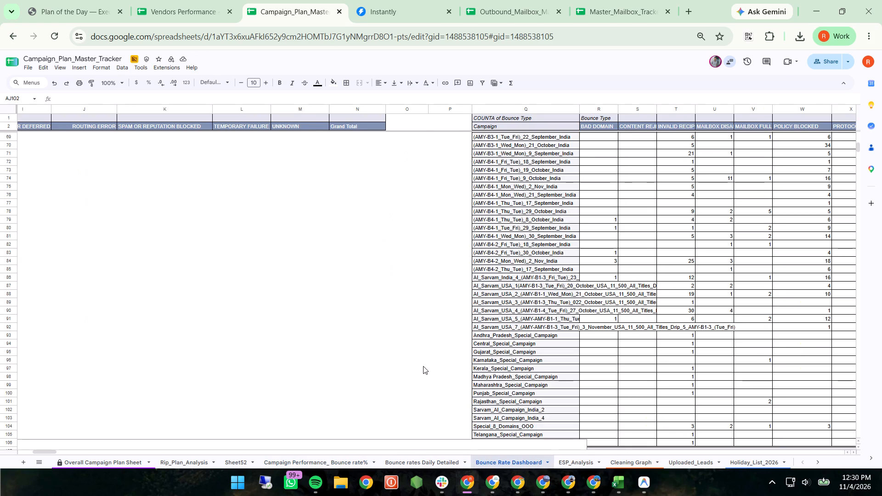
pyautogui.hscroll(12, 423, 366)
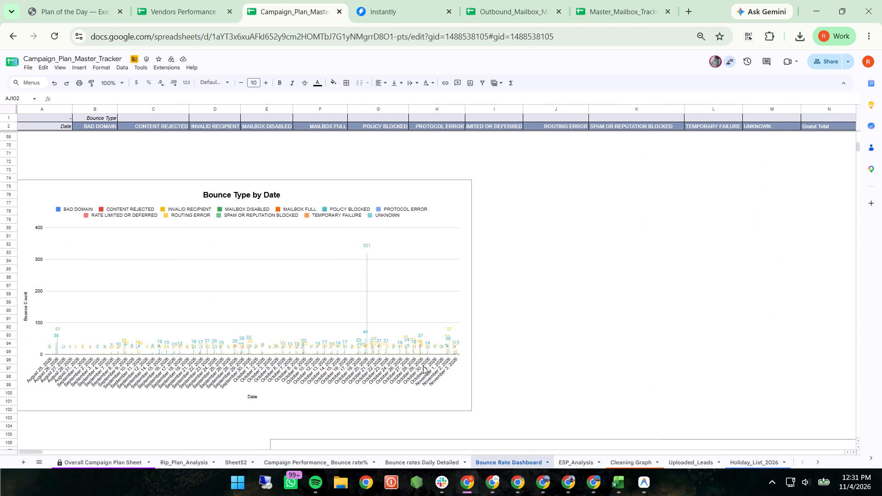
pyautogui.scroll(-2, 423, 366)
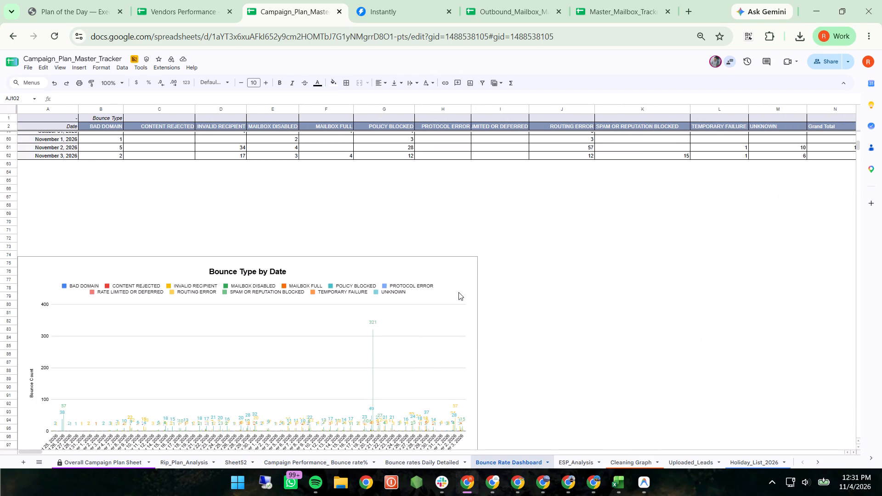
pyautogui.click(458, 291)
pyautogui.moveTo(471, 223); pyautogui.dragTo(499, 260)
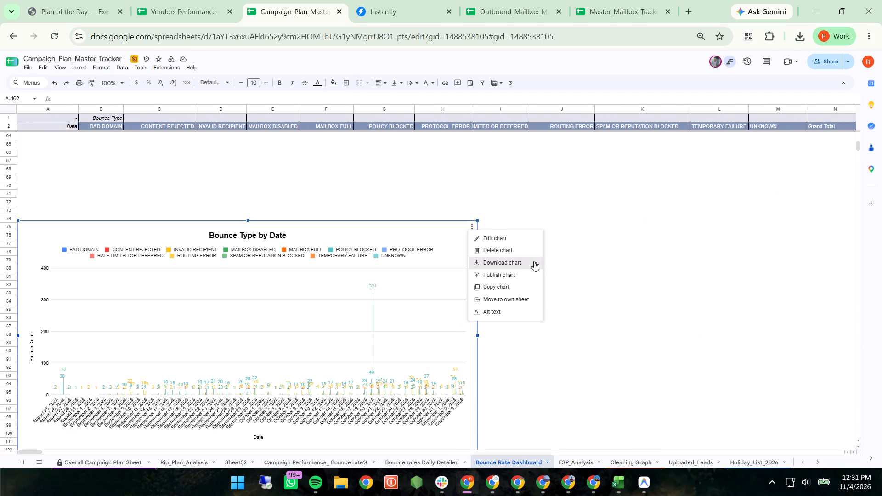
pyautogui.click(563, 264)
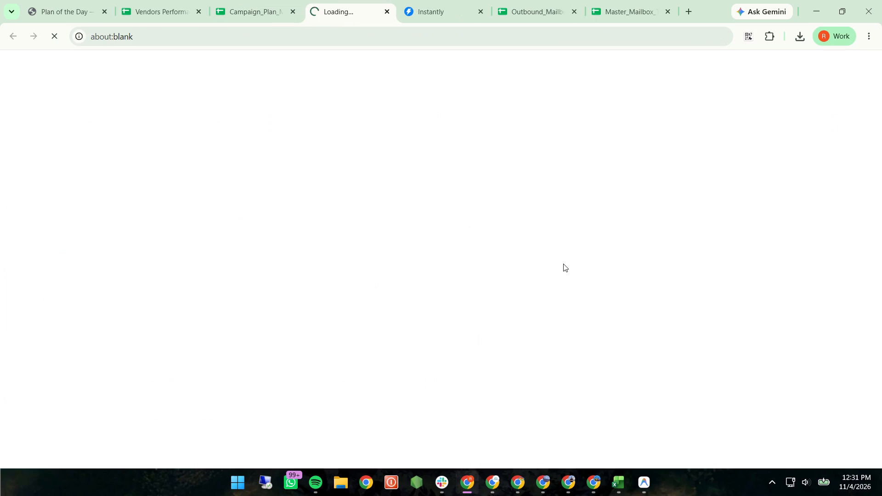
# Download the Bounce Type by Campaign chart from the Bounce Rate Dashboard as a PNG image.
pyautogui.hscroll(-4, 563, 264)
pyautogui.scroll(-2, 563, 264)
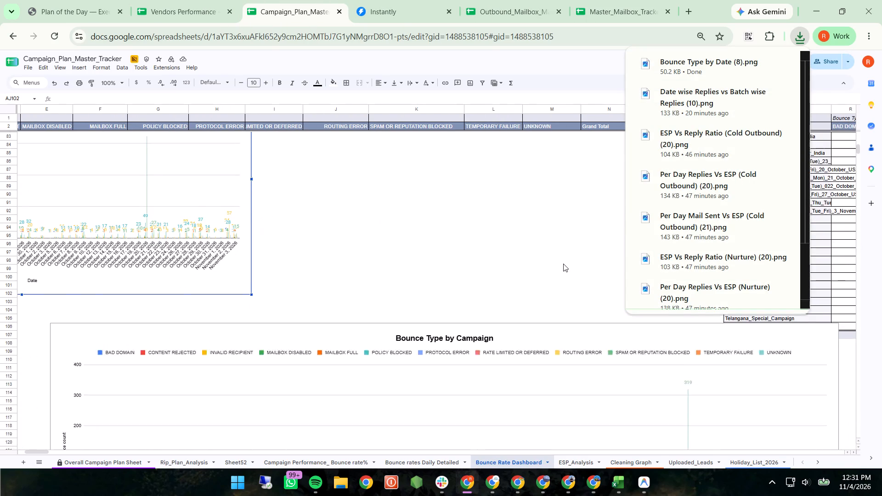
pyautogui.scroll(-2, 563, 264)
pyautogui.hscroll(-6, 563, 264)
pyautogui.click(380, 249)
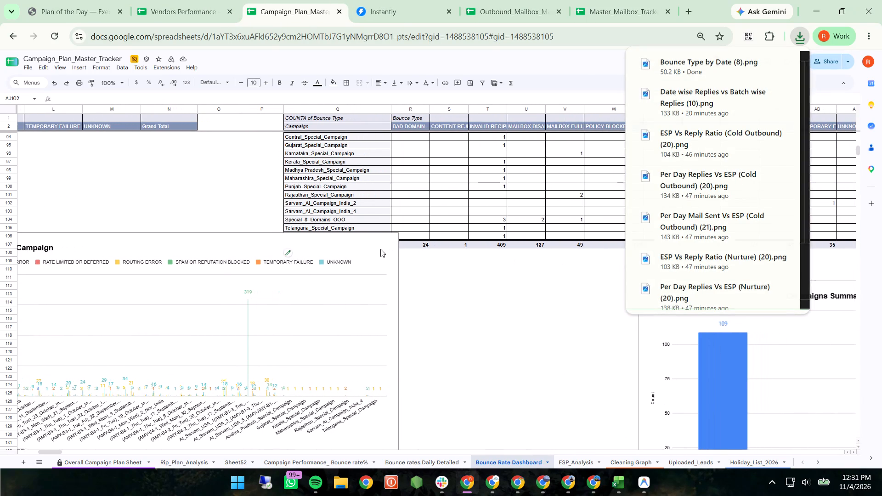
pyautogui.moveTo(481, 228); pyautogui.dragTo(503, 265)
pyautogui.click(566, 265)
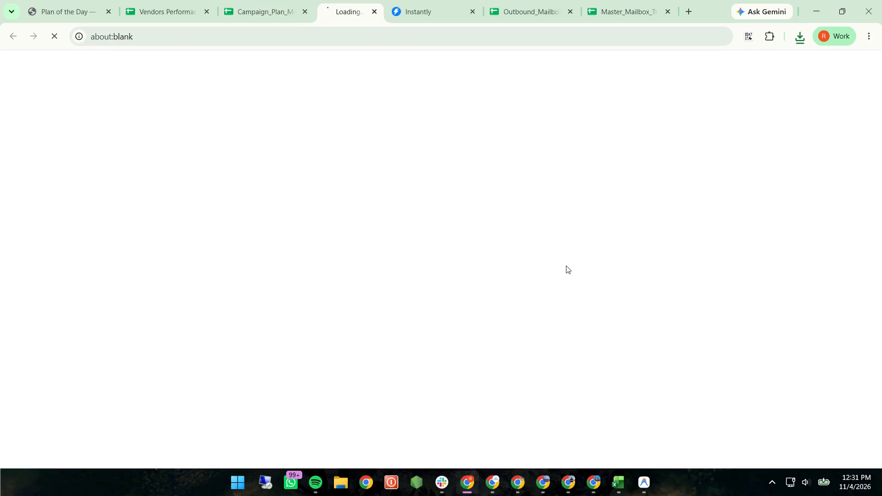
# Download the Bounce Counts by Campaign chart, below the bounce-trend monitoring note, as a PNG image.
pyautogui.scroll(-2, 448, 321)
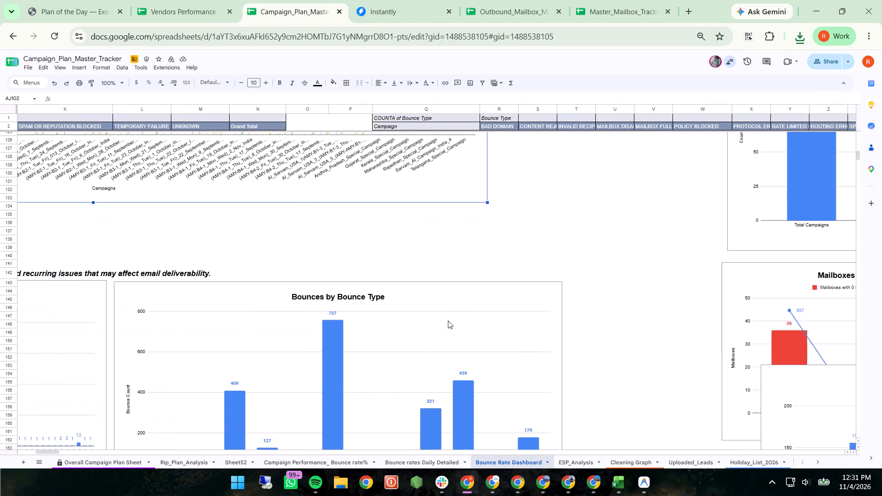
pyautogui.scroll(-1, 448, 321)
pyautogui.hscroll(2, 448, 321)
pyautogui.scroll(-1, 448, 321)
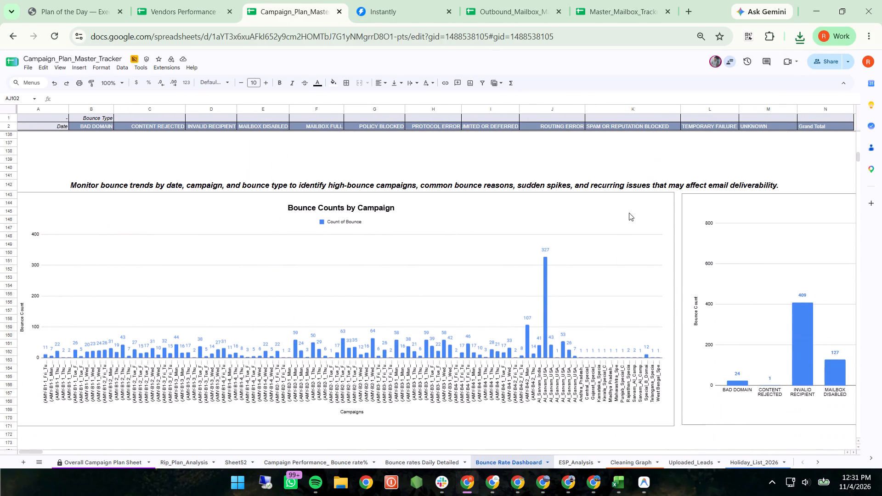
pyautogui.click(633, 208)
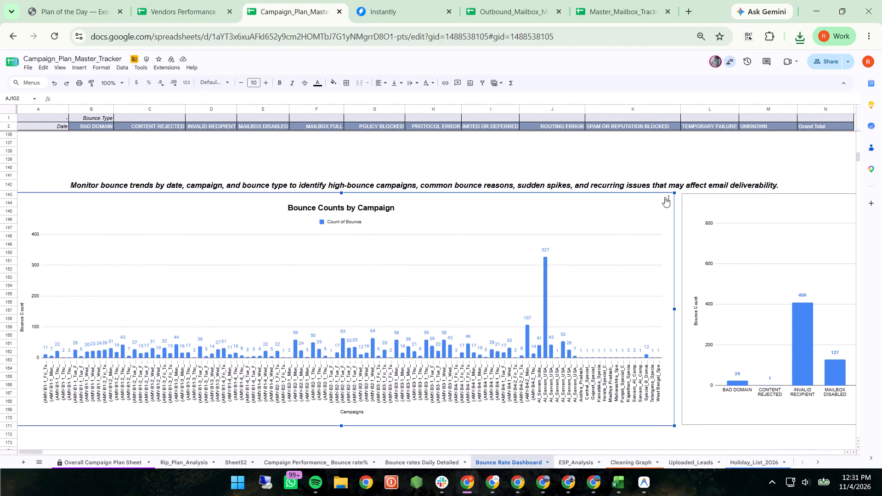
pyautogui.click(669, 199)
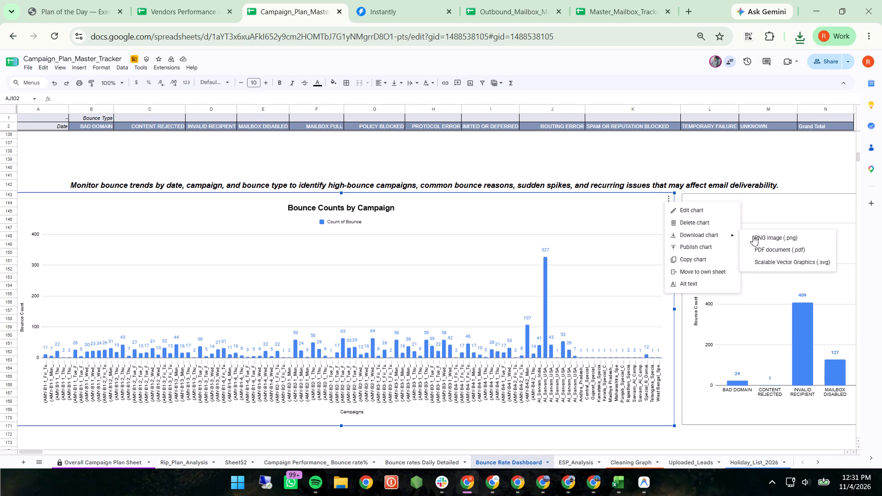
pyautogui.click(753, 236)
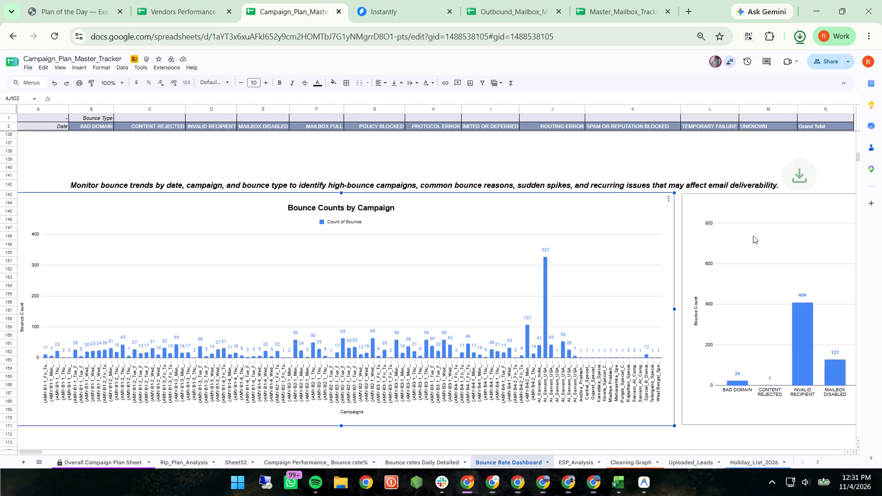
# Download the Bounces by Bounce Type chart beside the campaign bounce counts as a PNG image.
pyautogui.hscroll(-11, 643, 372)
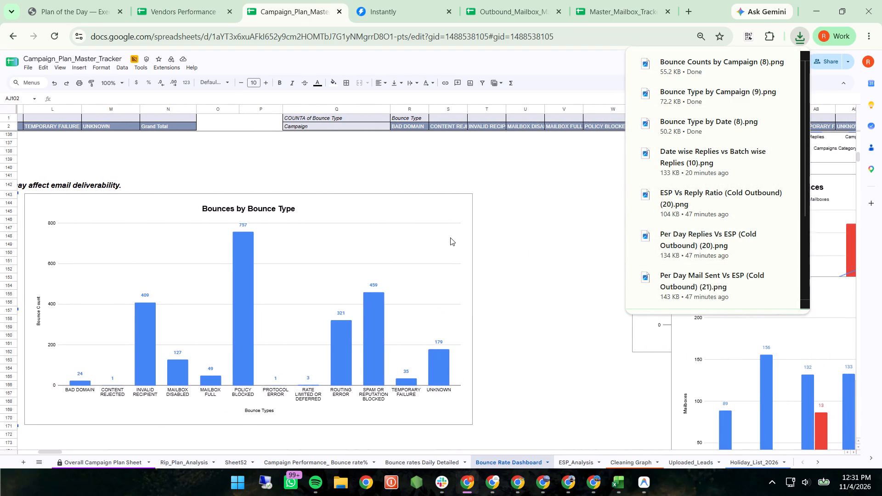
pyautogui.click(450, 237)
pyautogui.moveTo(465, 197); pyautogui.dragTo(486, 234)
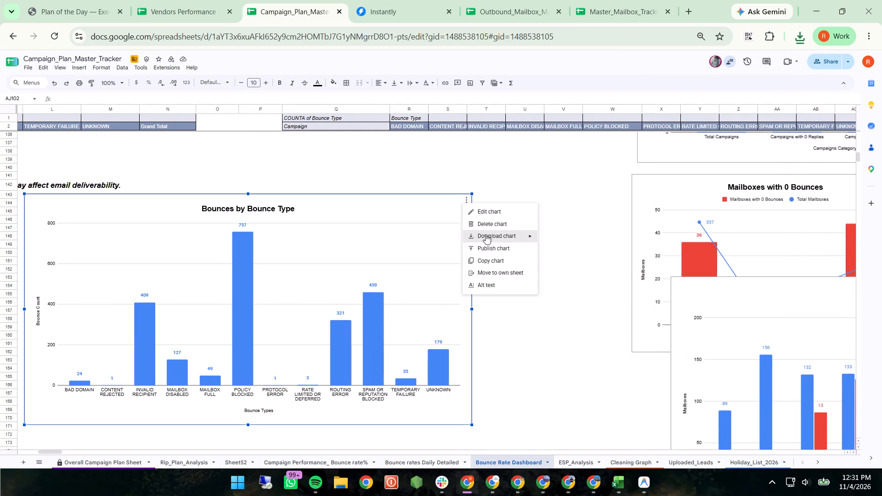
pyautogui.moveTo(486, 234); pyautogui.dragTo(486, 235)
pyautogui.click(556, 238)
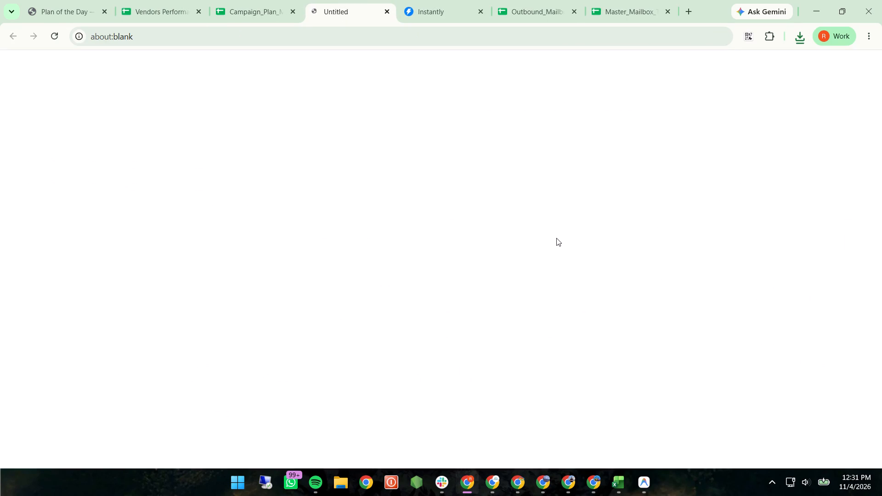
# Download the Campaigns Summary chart below the campaign bounce table as a PNG image.
pyautogui.scroll(5, 556, 238)
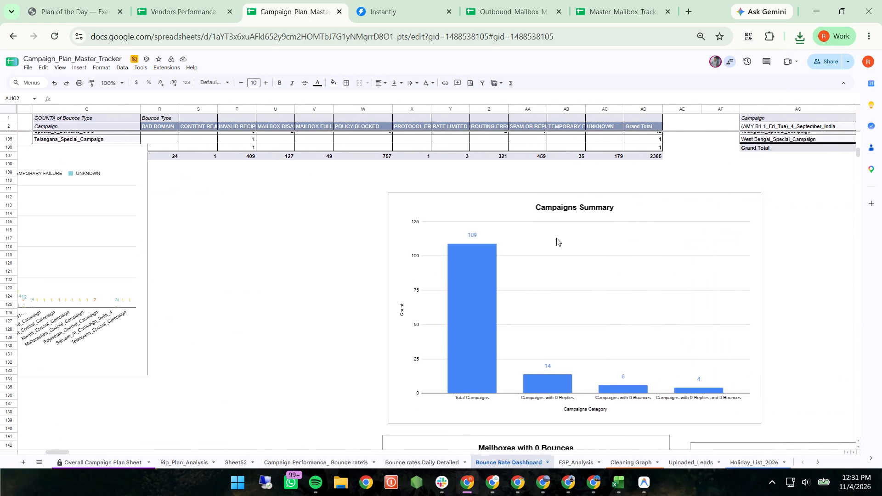
pyautogui.scroll(1, 556, 238)
pyautogui.click(623, 224)
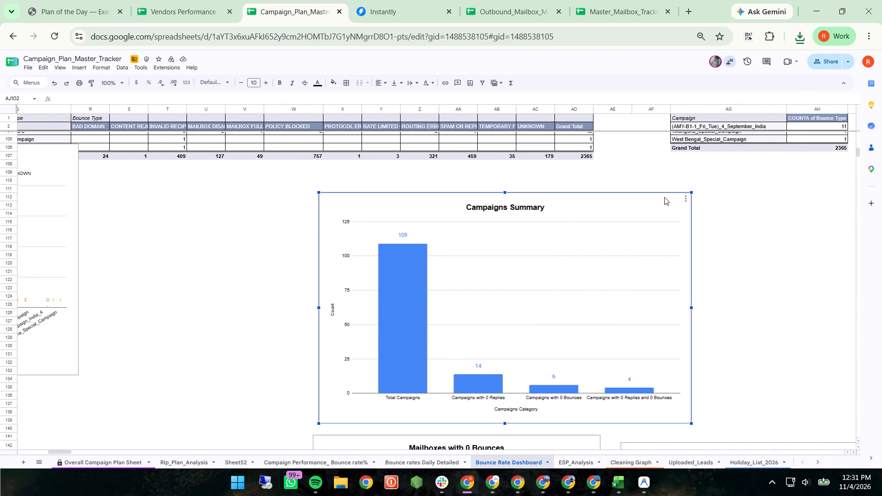
pyautogui.moveTo(683, 199); pyautogui.dragTo(701, 236)
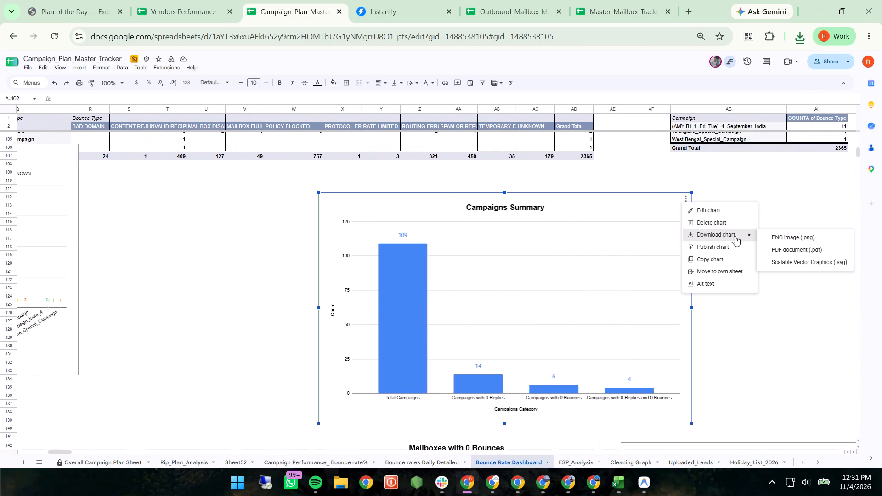
pyautogui.click(778, 233)
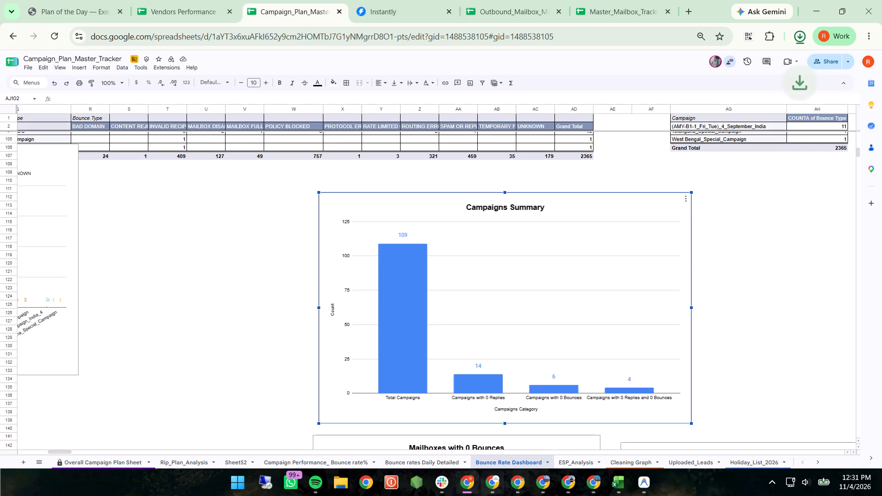
# Review the date-wise bounce type table above the Bounce Type by Date chart, down to its latest November rows.
pyautogui.scroll(2, 311, 305)
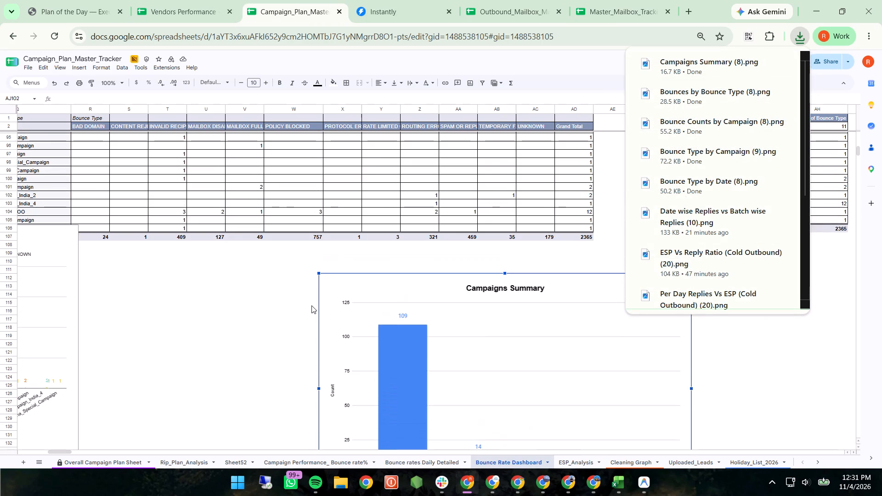
pyautogui.hscroll(9, 311, 305)
pyautogui.scroll(4, 311, 305)
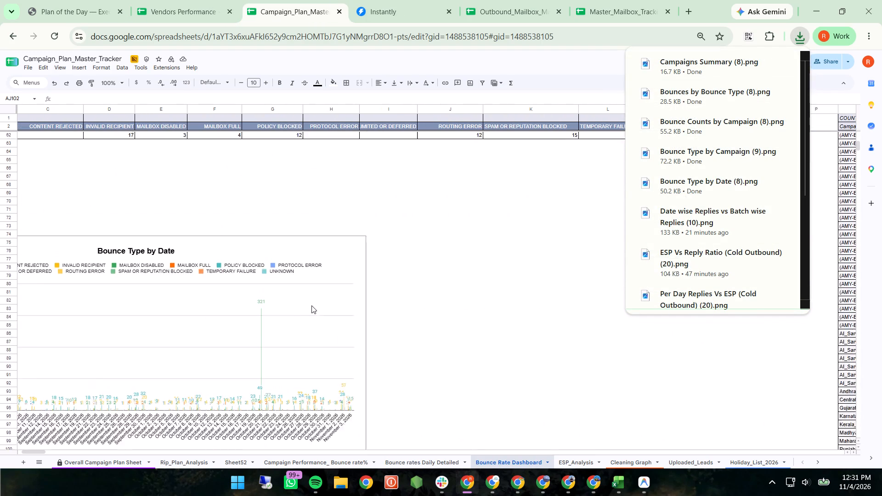
pyautogui.scroll(2, 311, 305)
pyautogui.scroll(-4, 311, 305)
pyautogui.hscroll(-4, 311, 305)
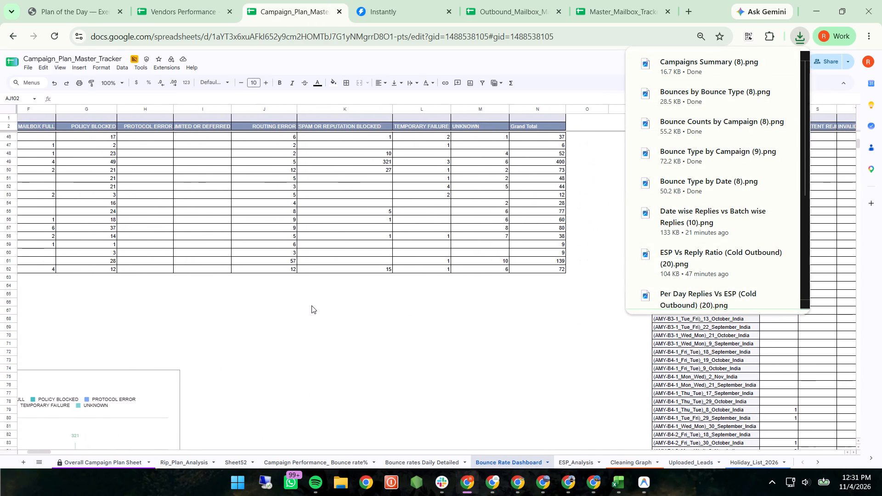
pyautogui.hscroll(4, 311, 305)
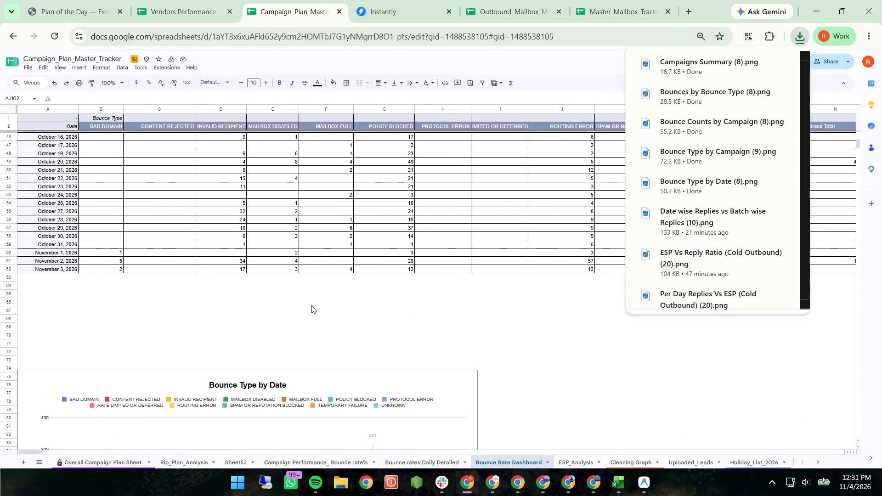
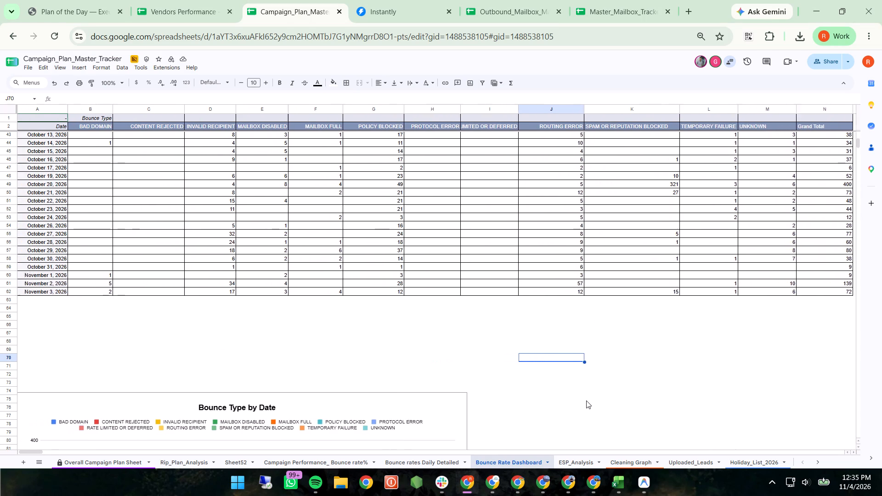
# Check the sum of the November 3, 2026 bounce counts from BAD DOMAIN through UNKNOWN (B62:M62), switching the selection summary to Sum.
pyautogui.hscroll(1, 586, 400)
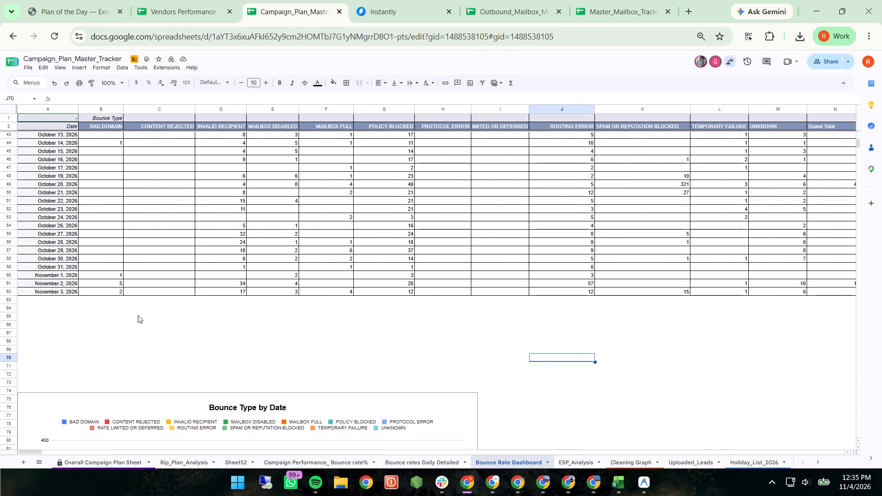
pyautogui.click(119, 298)
pyautogui.press('Up')
pyautogui.hotkey('shift', 'Right')
pyautogui.hotkey('shift', 'Right')
pyautogui.hotkey('shift', 'Right')
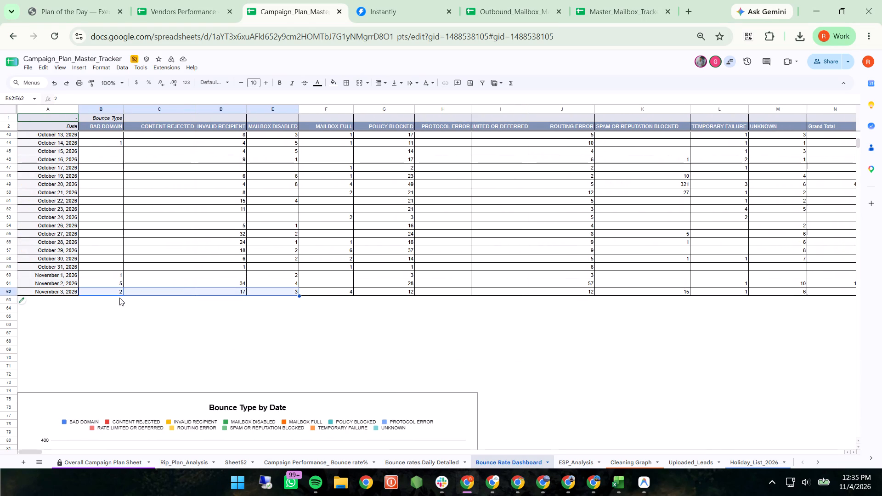
pyautogui.hotkey('shift', 'Right')
pyautogui.hotkey('shift', 'Right')
pyautogui.hotkey('shift', 'Right')
pyautogui.hotkey('shift', 'Right')
pyautogui.hotkey('shift', 'Right')
pyautogui.hotkey('shift', 'Right')
pyautogui.hotkey('shift', 'Right')
pyautogui.hotkey('shift', 'Right')
pyautogui.hotkey('shift', 'Right')
pyautogui.hotkey('shift', 'Right')
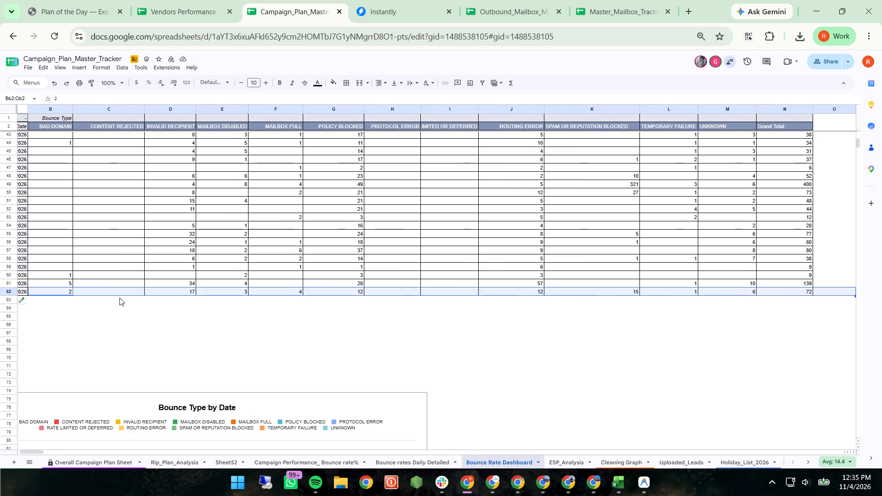
pyautogui.hotkey('shift', 'Left')
pyautogui.hotkey('shift', 'Left')
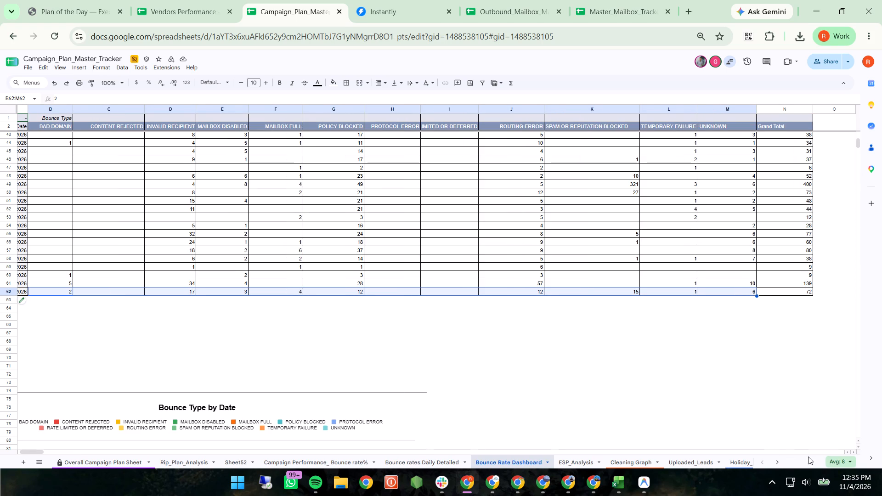
pyautogui.click(851, 458)
pyautogui.click(826, 399)
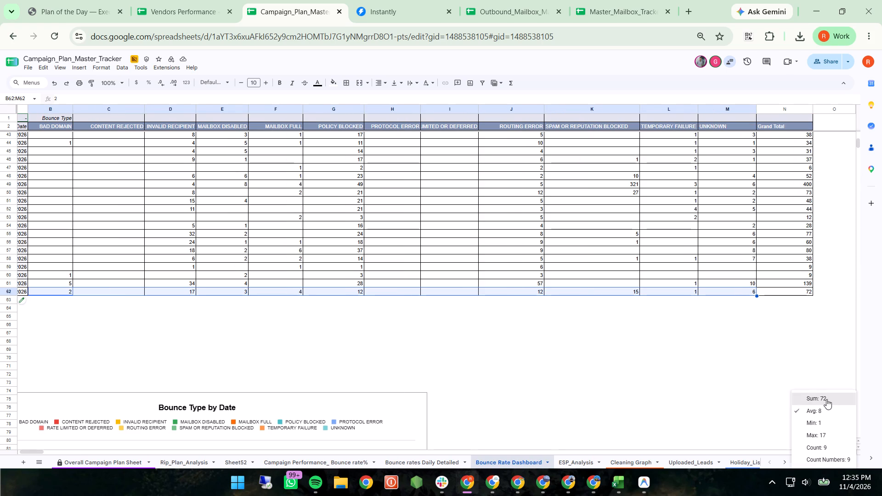
pyautogui.hscroll(1, 559, 355)
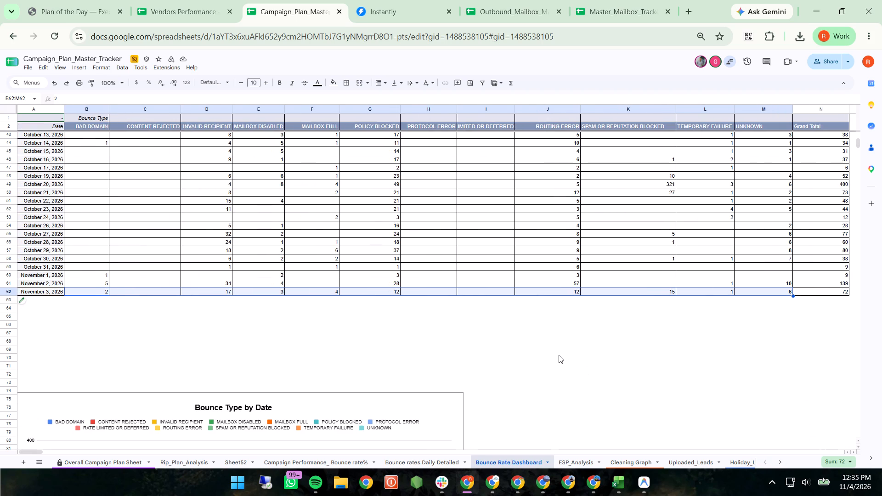
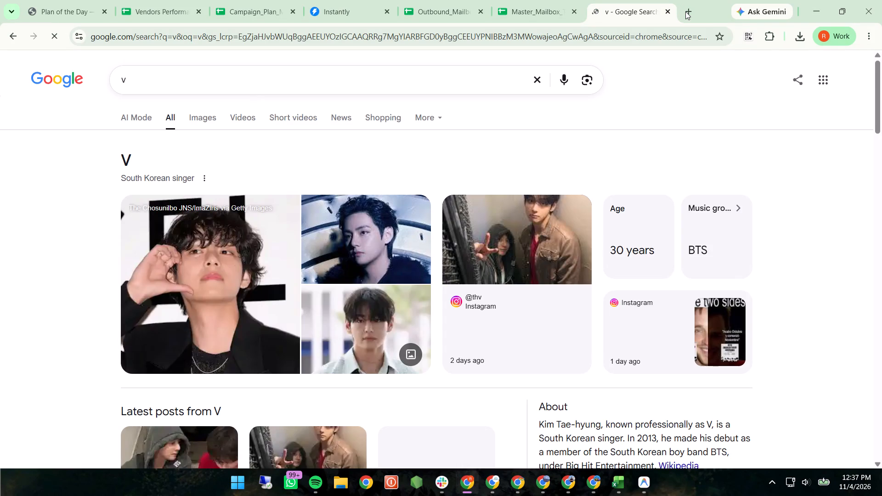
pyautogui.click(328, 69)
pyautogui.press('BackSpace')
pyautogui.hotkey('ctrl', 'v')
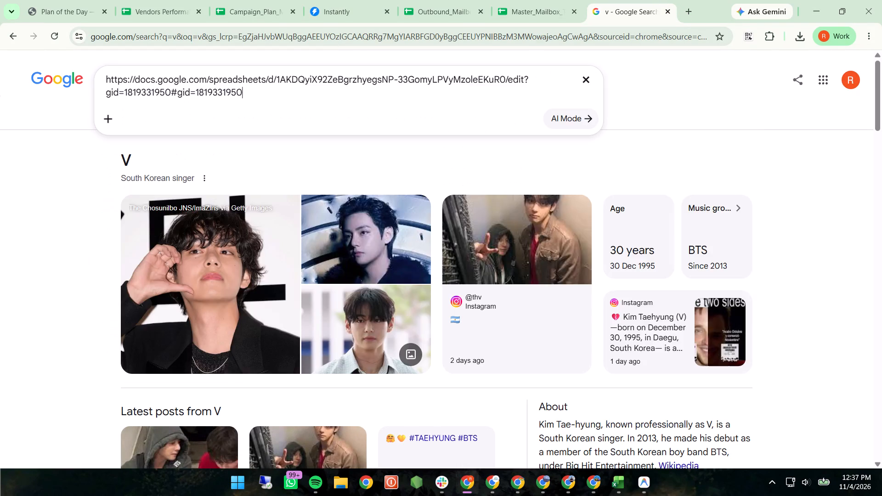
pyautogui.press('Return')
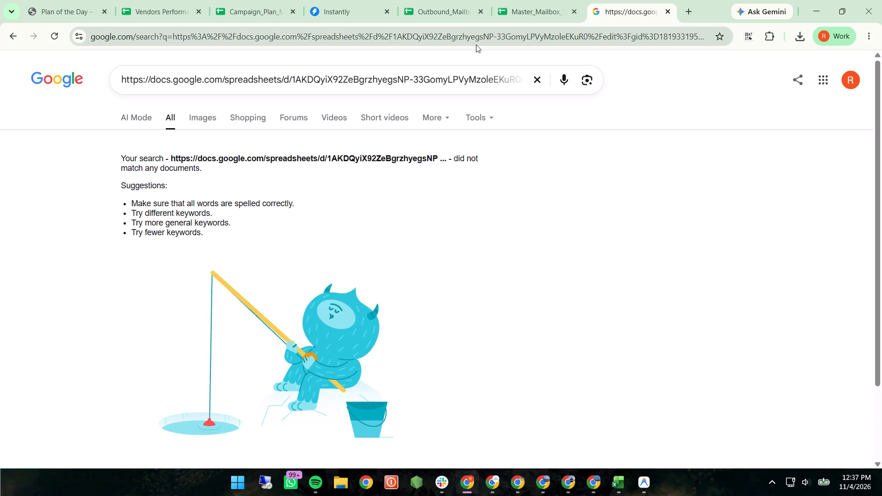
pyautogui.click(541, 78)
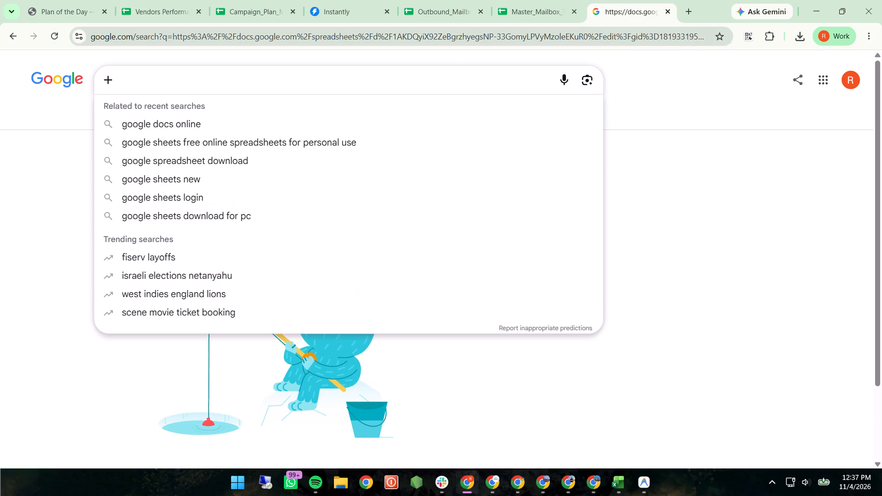
# Open the Bounce Rate Analysis spreadsheet at its Nurture_Bounce_Data sheet using the copied link.
pyautogui.click(425, 40)
pyautogui.hotkey('ctrl', 'v')
pyautogui.press('Return')
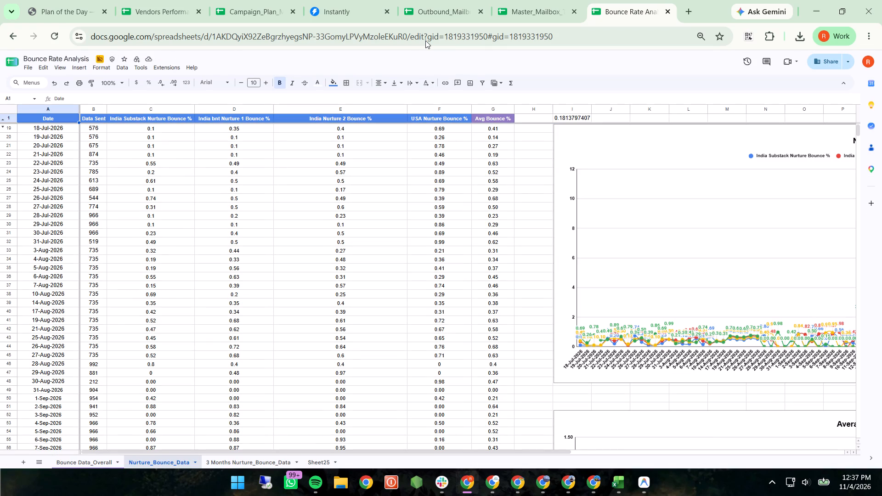
# Download the Average Nurture Bounce Rate % chart from the Nurture_Bounce_Data sheet as a PNG image.
pyautogui.scroll(-2, 425, 40)
pyautogui.scroll(-6, 356, 246)
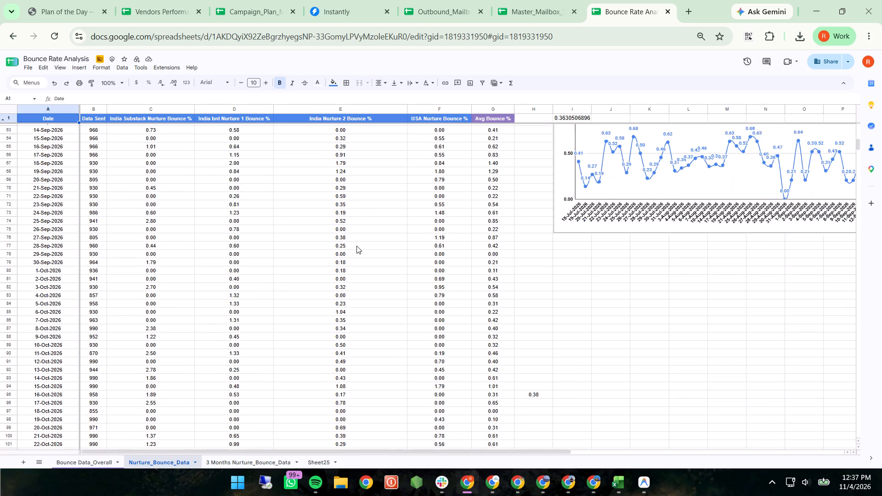
pyautogui.scroll(-2, 356, 246)
pyautogui.hscroll(-4, 356, 246)
pyautogui.scroll(1, 356, 246)
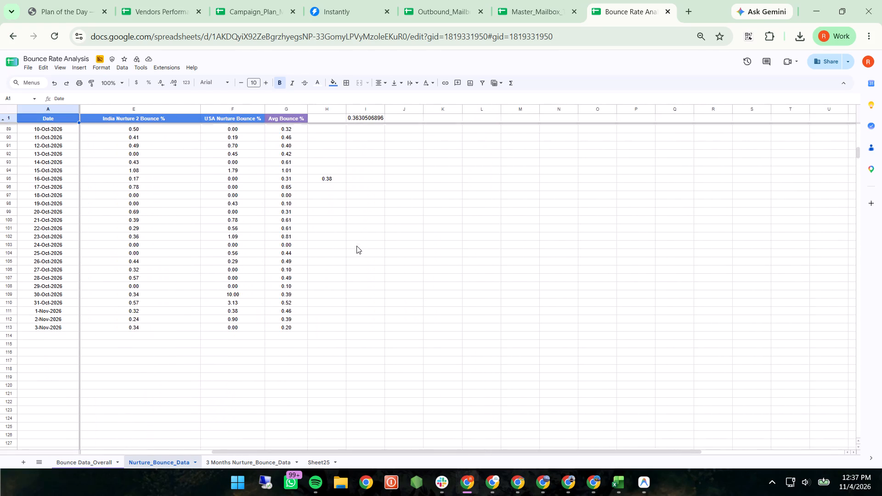
pyautogui.scroll(6, 356, 246)
pyautogui.hscroll(-6, 356, 246)
pyautogui.scroll(-2, 356, 246)
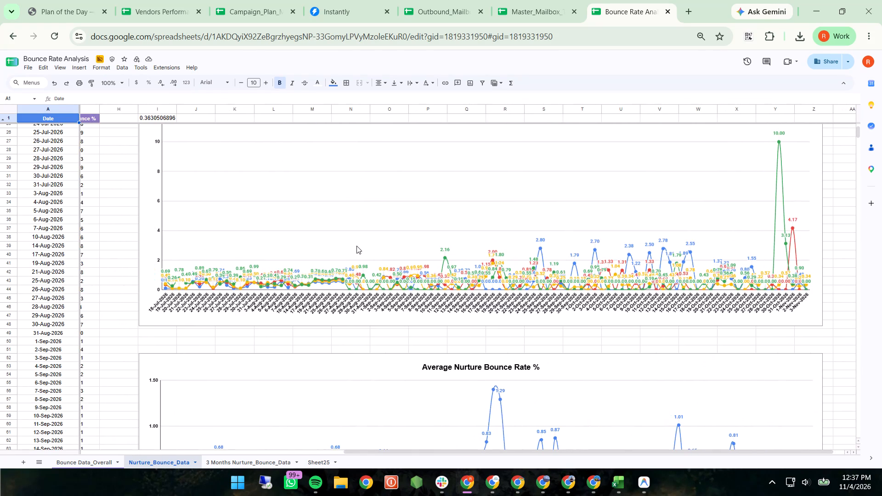
pyautogui.scroll(-2, 356, 246)
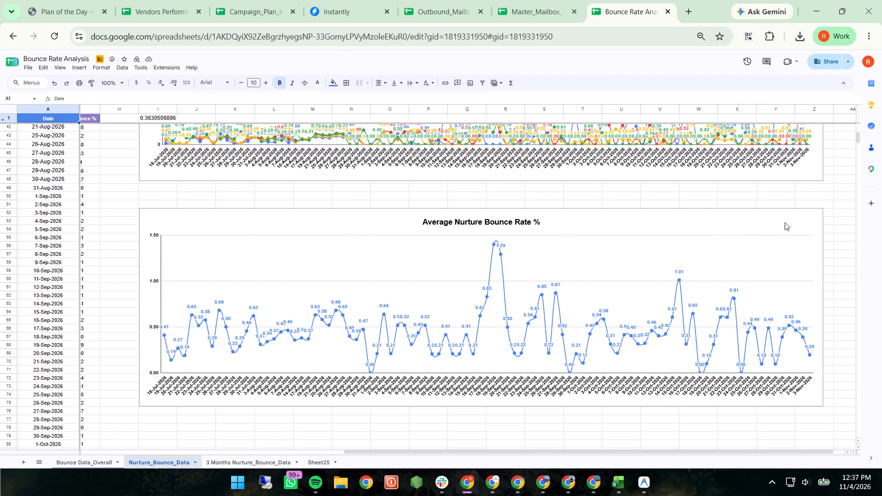
pyautogui.click(785, 222)
pyautogui.click(818, 214)
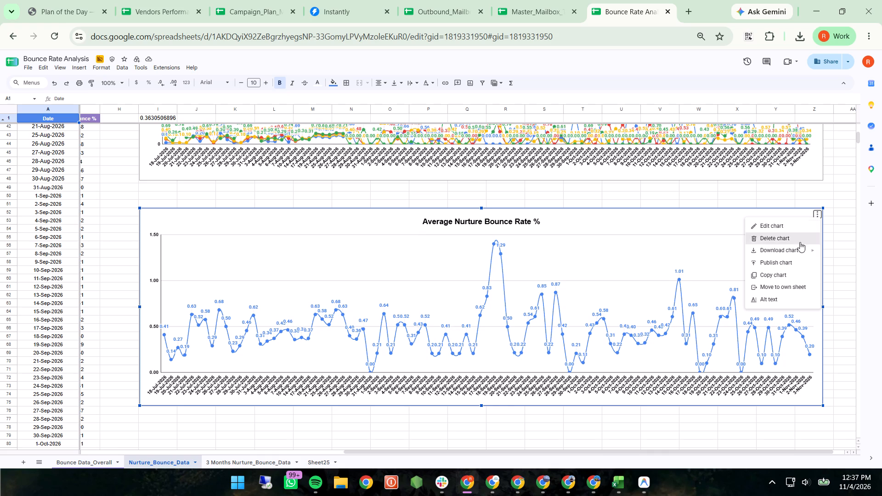
pyautogui.click(736, 249)
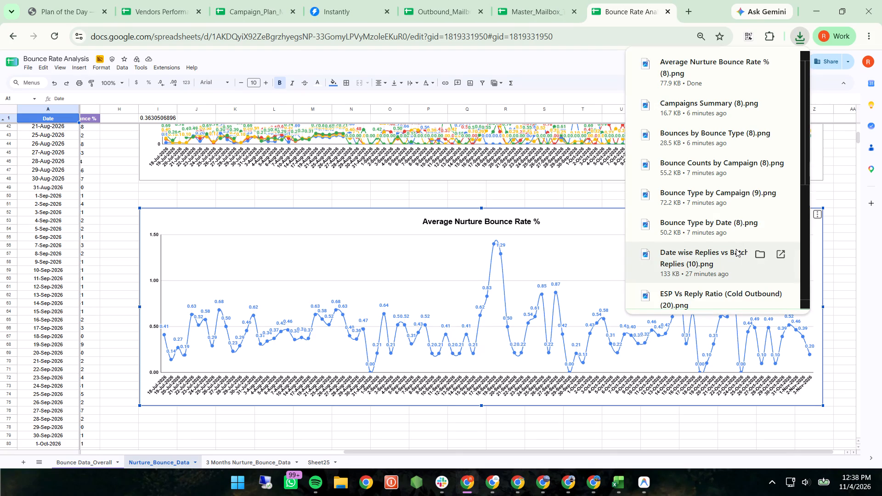
# Download the Nurture Bounce Rate % chart with the four nurture campaign lines as a PNG image.
pyautogui.scroll(6, 428, 261)
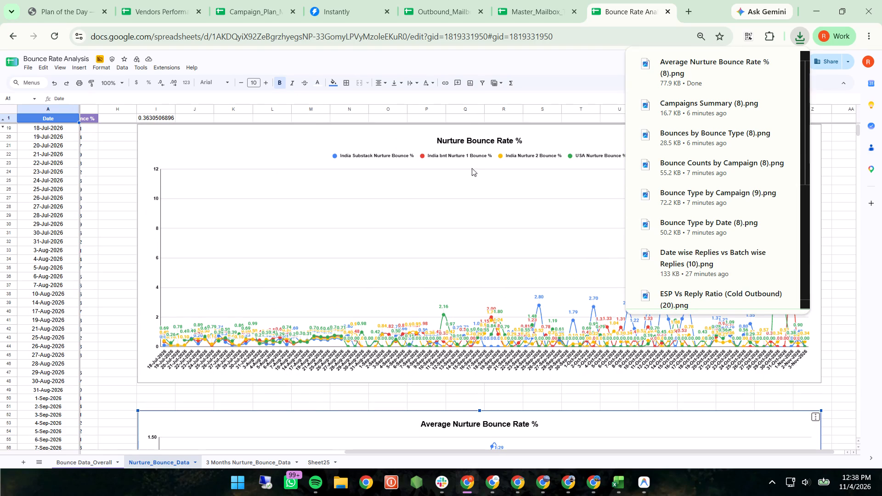
pyautogui.click(824, 227)
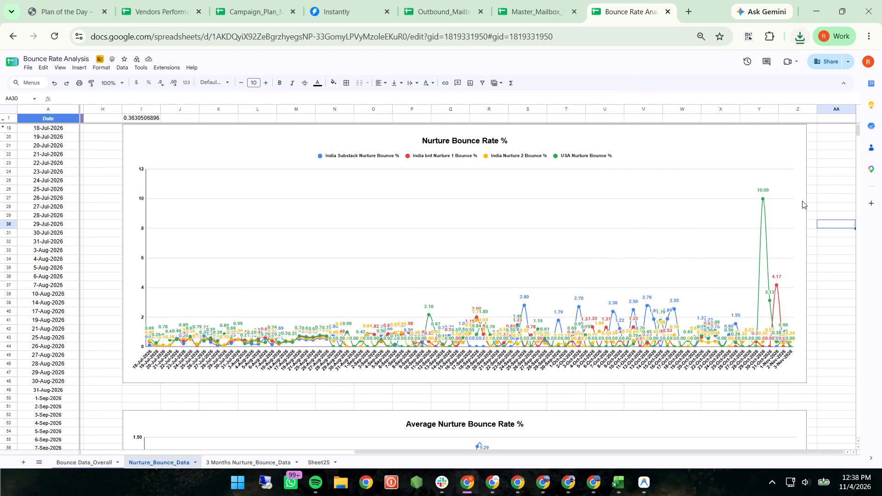
pyautogui.click(792, 137)
pyautogui.click(802, 127)
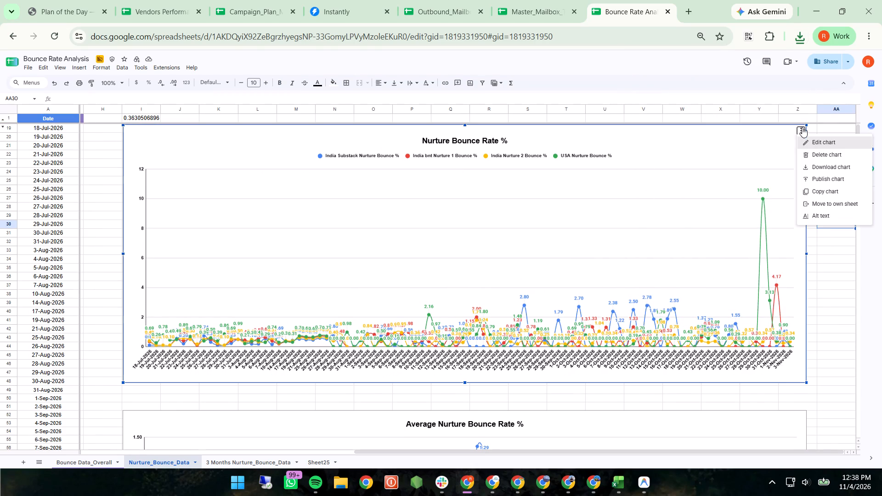
pyautogui.click(776, 167)
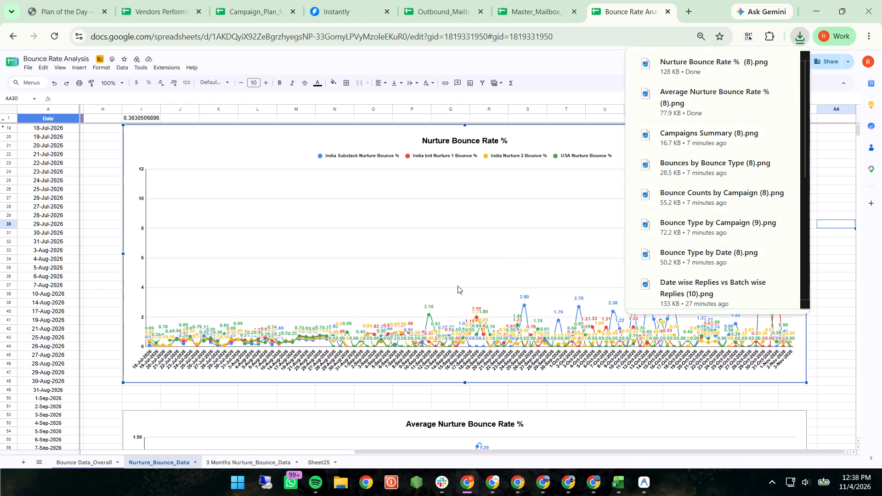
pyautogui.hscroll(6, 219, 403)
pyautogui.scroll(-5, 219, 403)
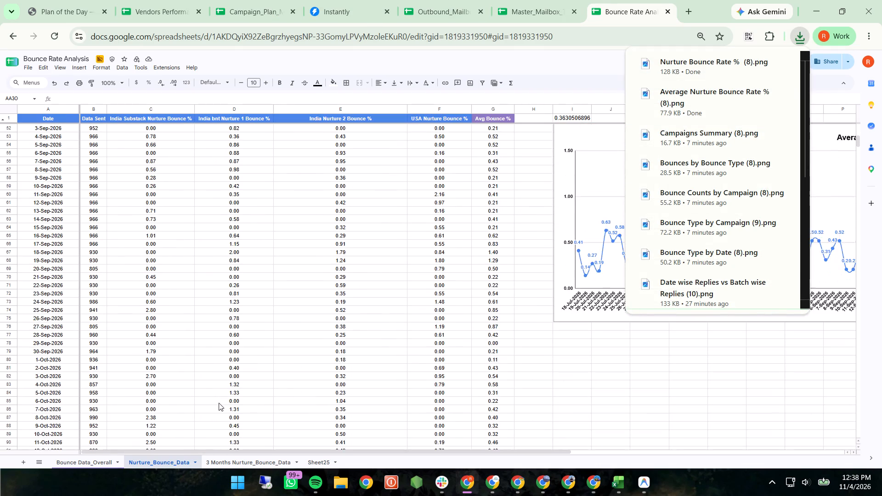
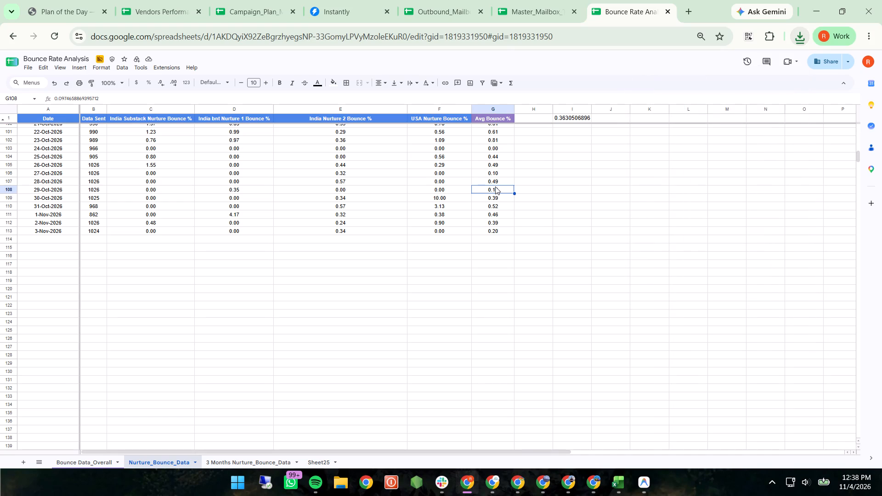
# Check the average of the Avg Bounce % values from 29-Oct-2026 to 3-Nov-2026 in the Nurture_Bounce_Data sheet.
pyautogui.hotkey('shift', 'Down')
pyautogui.hotkey('shift', 'Down')
pyautogui.hotkey('shift', 'Down')
pyautogui.hotkey('shift', 'Down')
pyautogui.hotkey('shift', 'Down')
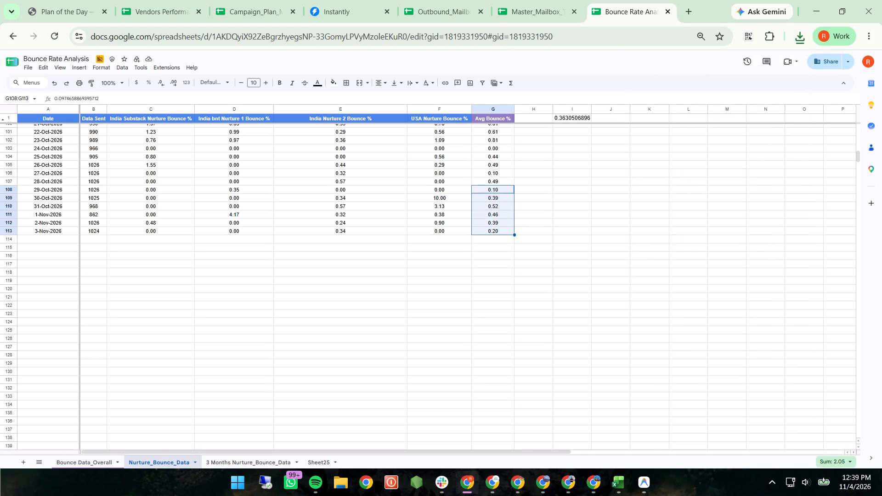
pyautogui.click(849, 461)
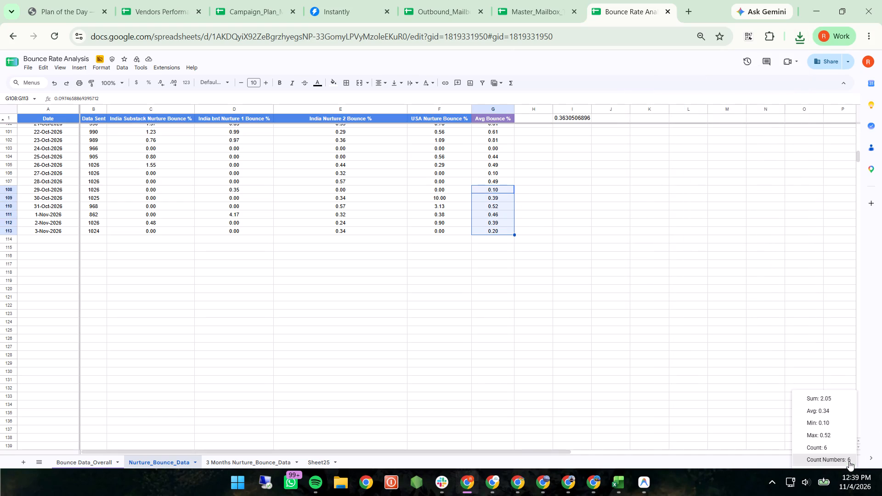
pyautogui.click(832, 413)
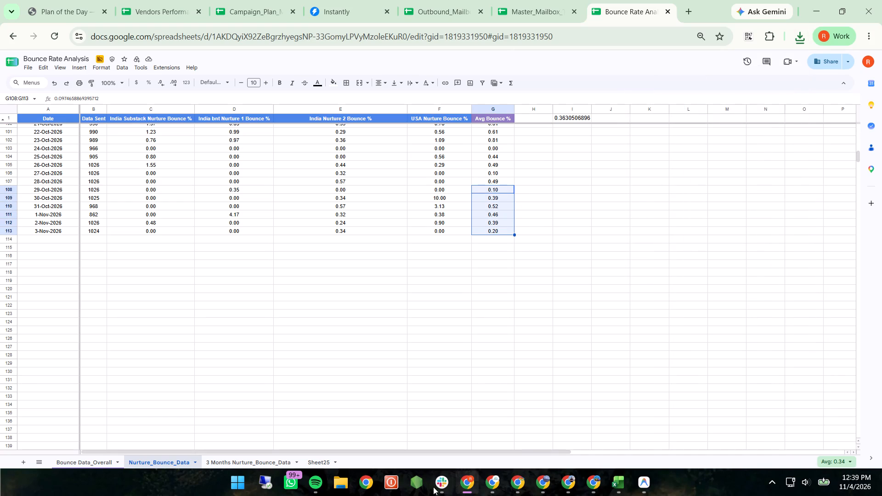
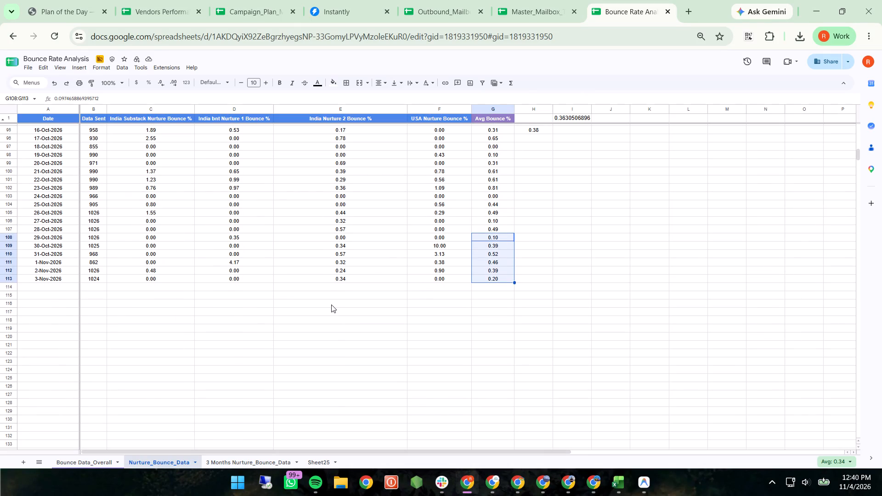
# Copy the column headers India Substack Nurture Bounce % and India bnt Nurture 1 Bounce % one after the other.
pyautogui.click(159, 120)
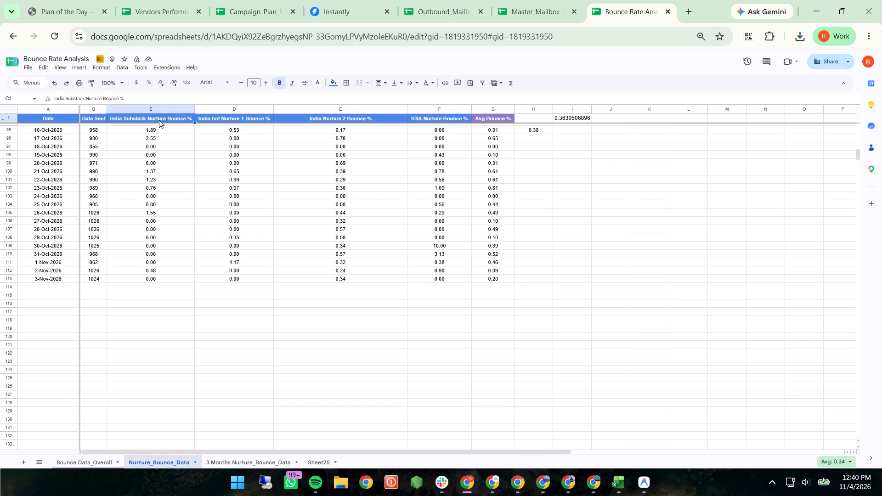
pyautogui.hotkey('ctrl', 'c')
pyautogui.press('Right')
pyautogui.hotkey('ctrl', 'c')
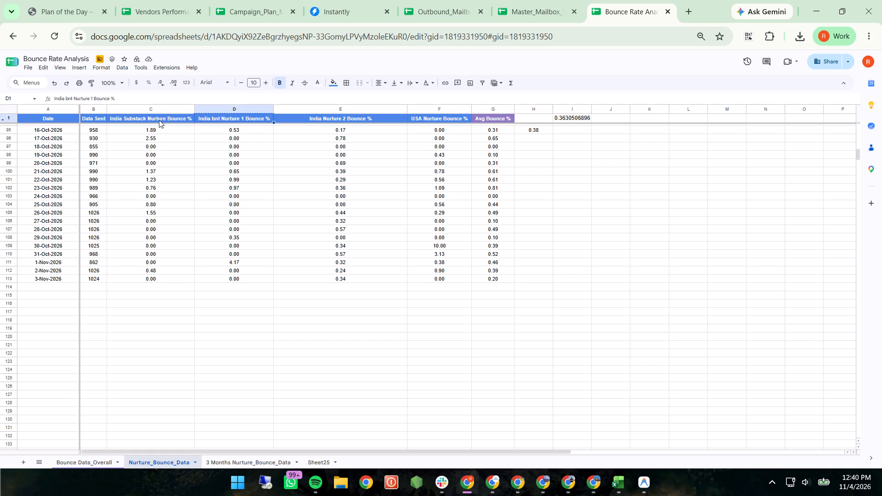
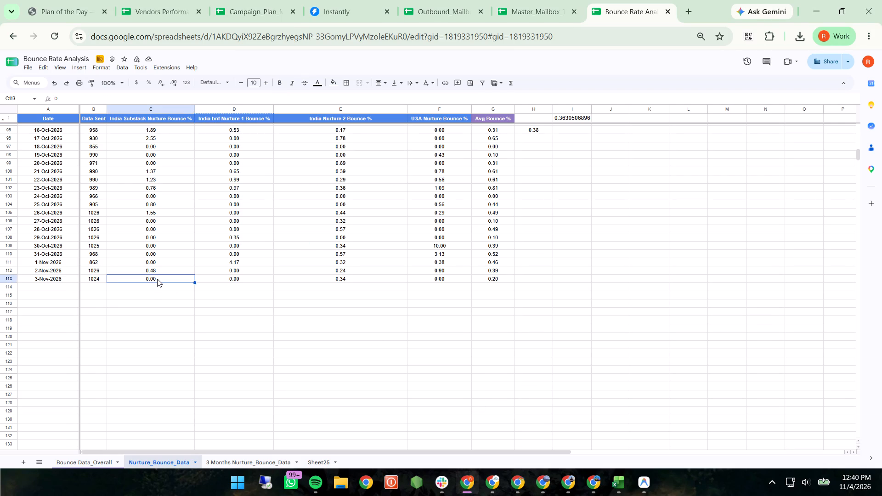
# Check the average of the four nurture bounce percentages in the 3-Nov-2026 row, from India Substack through USA Nurture.
pyautogui.hotkey('shift', 'Right')
pyautogui.hotkey('shift', 'Right')
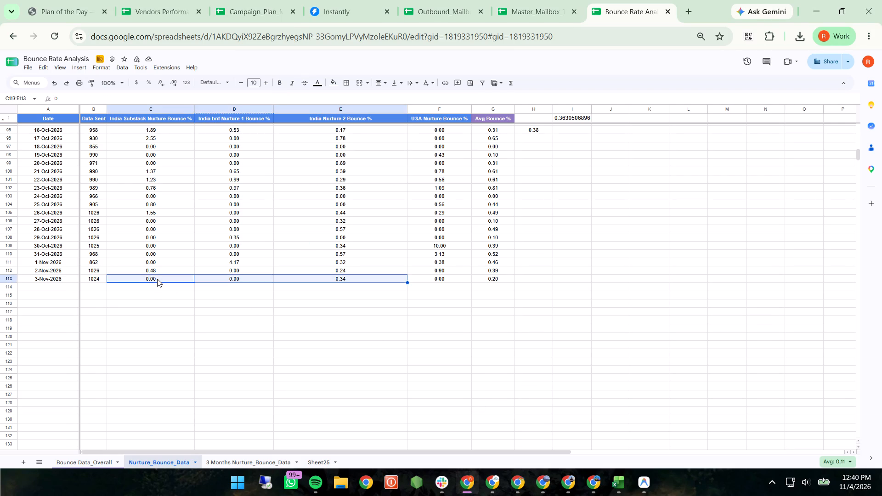
pyautogui.hotkey('shift', 'Right')
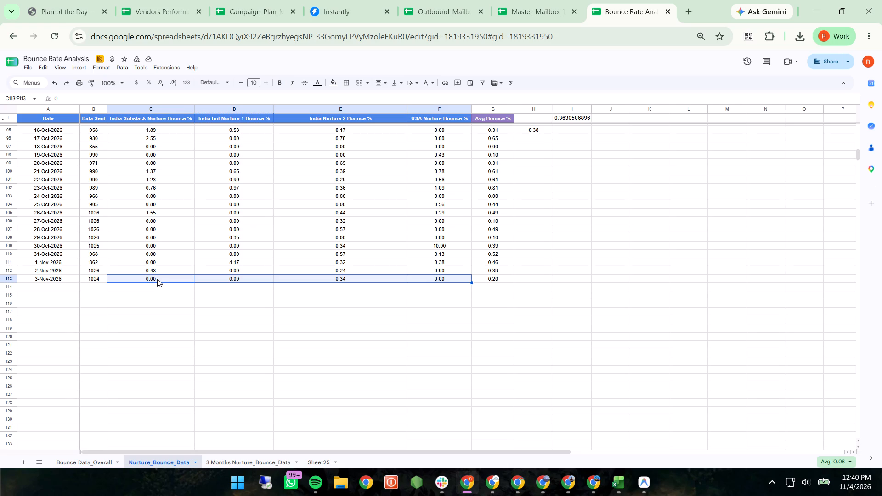
# Copy the column header India Nurture 2 Bounce %.
pyautogui.click(325, 117)
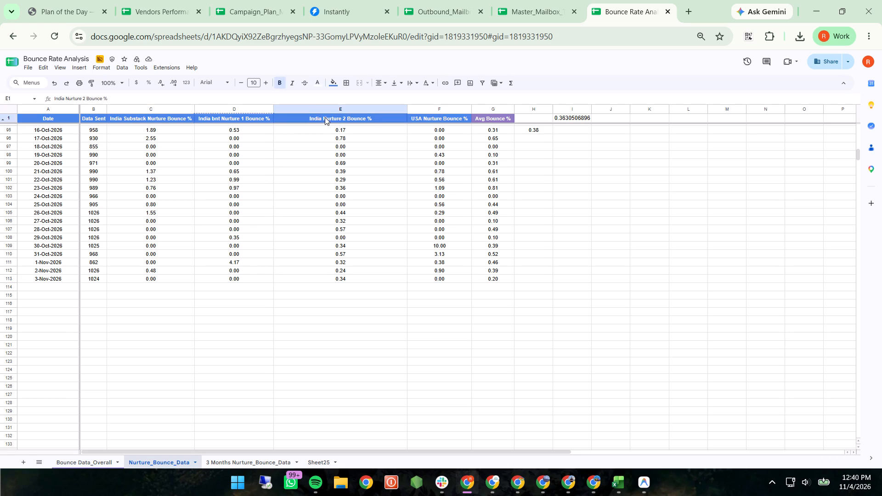
pyautogui.hotkey('ctrl', 'c')
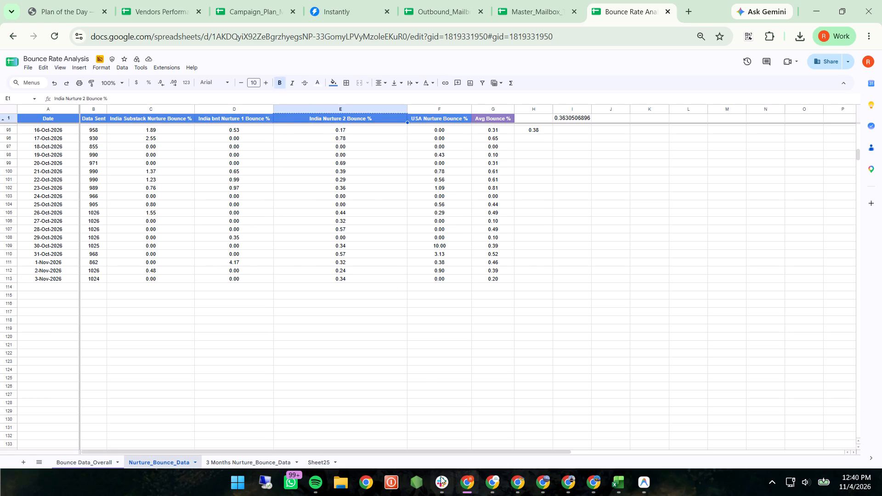
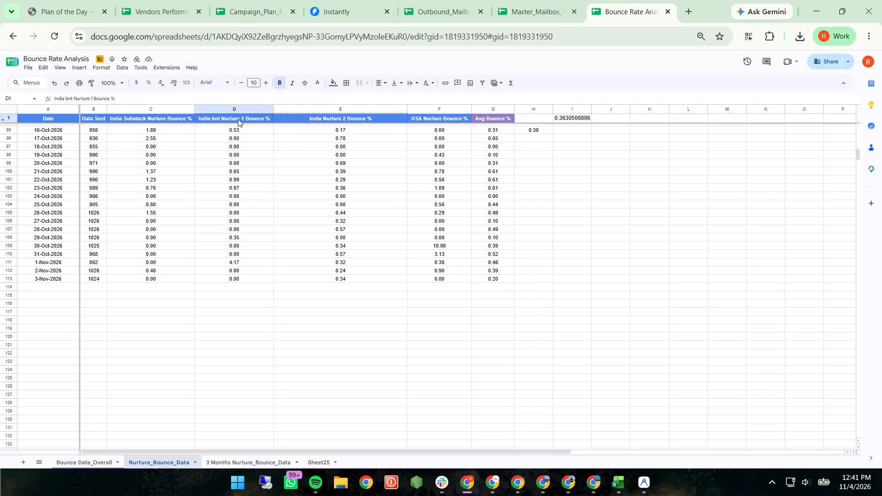
# Copy the column header India bnt Nurture 1 Bounce %.
pyautogui.hotkey('ctrl', 'c')
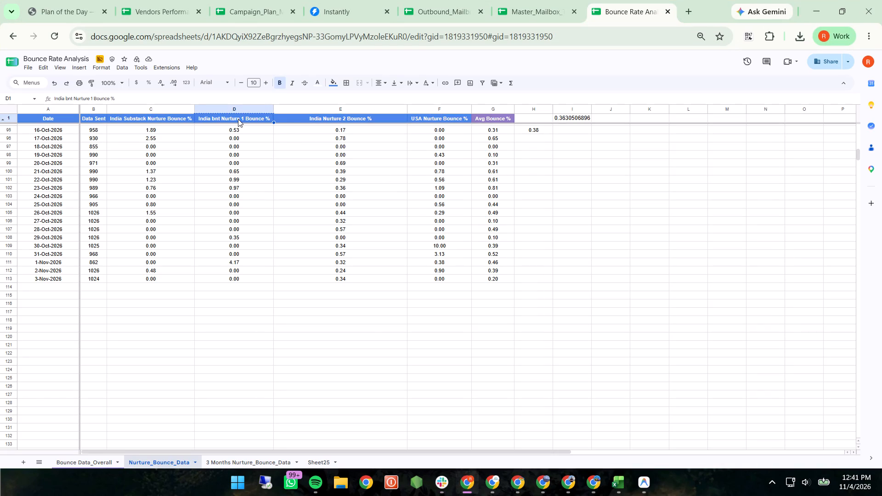
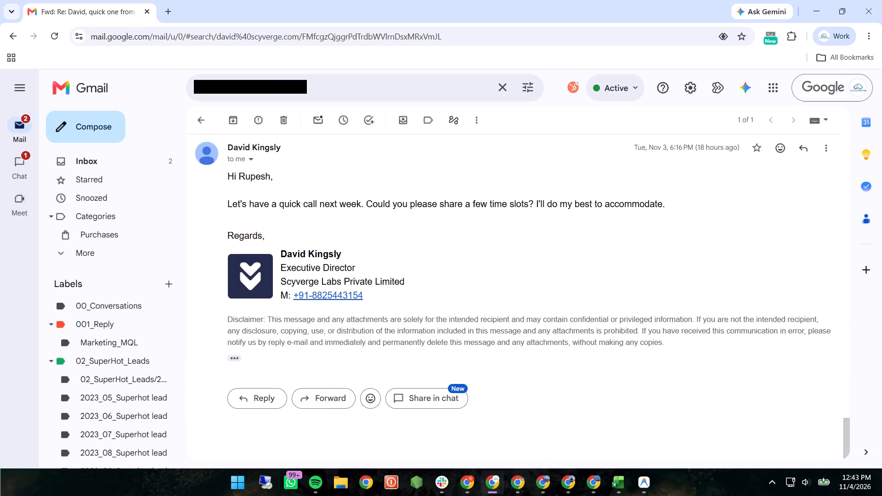
# Review the Gmail thread with Scyverge Labs, from the earlier outreach messages to the latest reply asking for call time slots.
pyautogui.scroll(2, 304, 318)
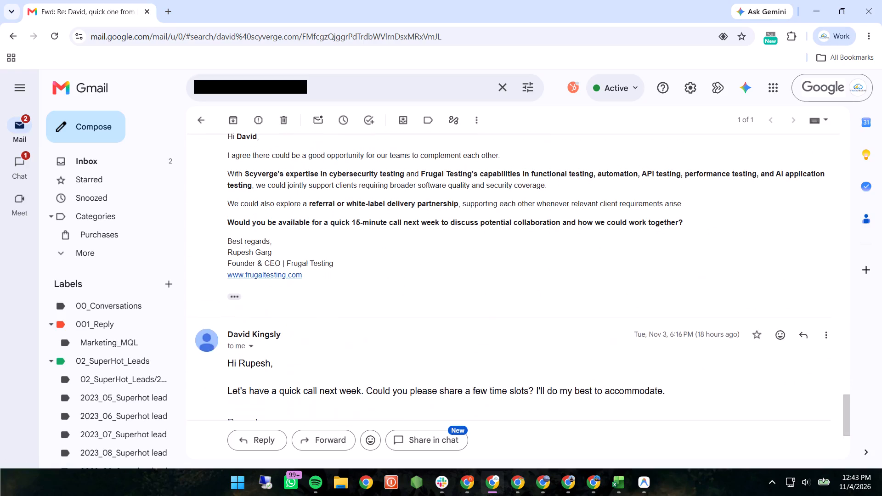
pyautogui.scroll(5, 304, 318)
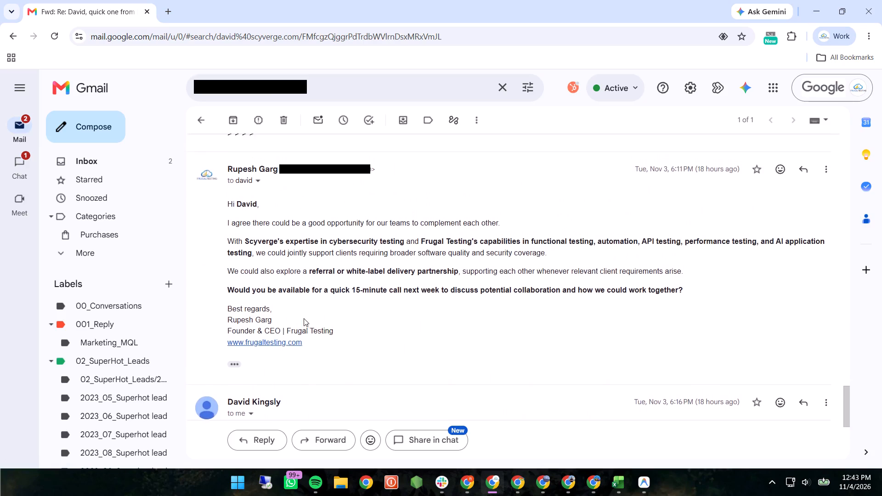
pyautogui.scroll(8, 304, 318)
pyautogui.hscroll(1, 304, 318)
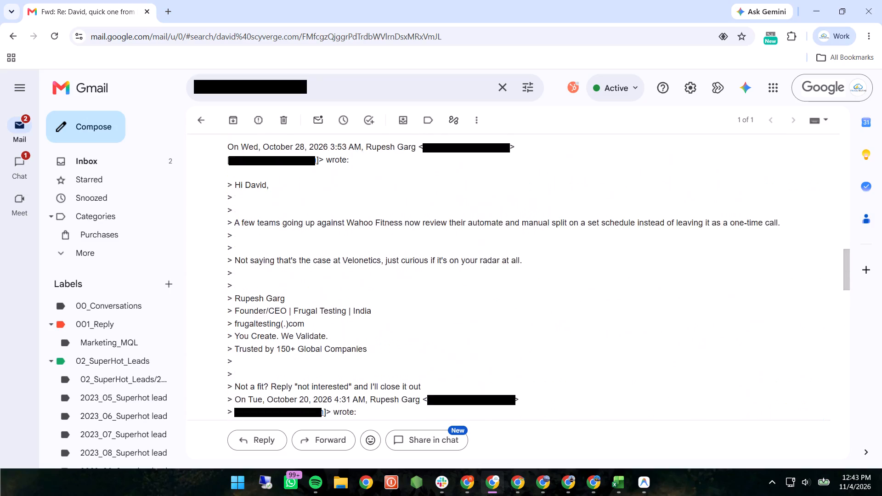
pyautogui.hscroll(1, 304, 318)
pyautogui.scroll(-1, 304, 318)
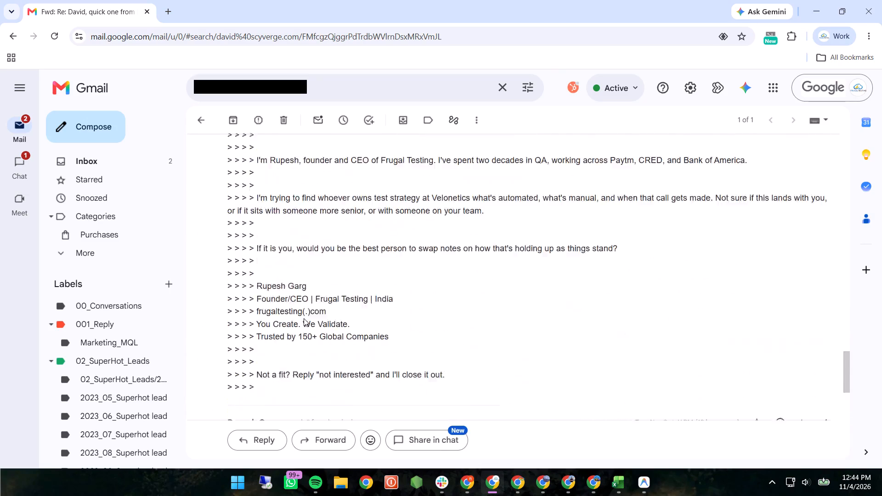
pyautogui.scroll(-1, 304, 318)
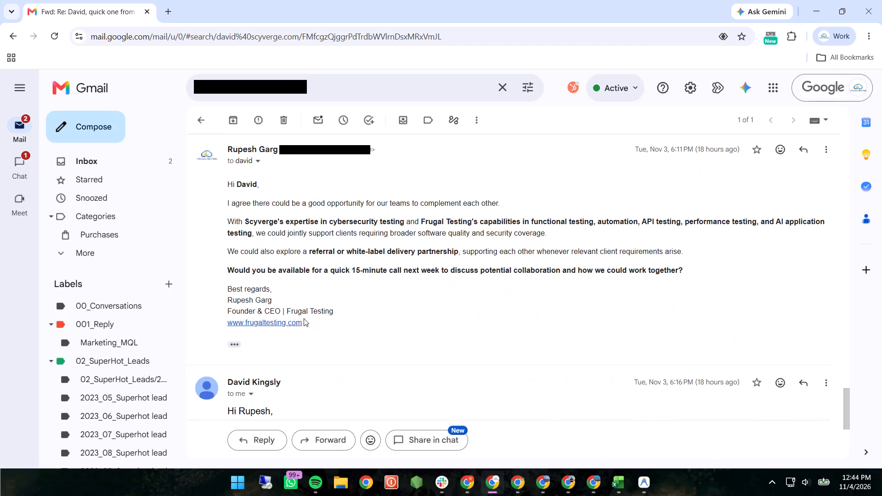
pyautogui.scroll(-6, 304, 318)
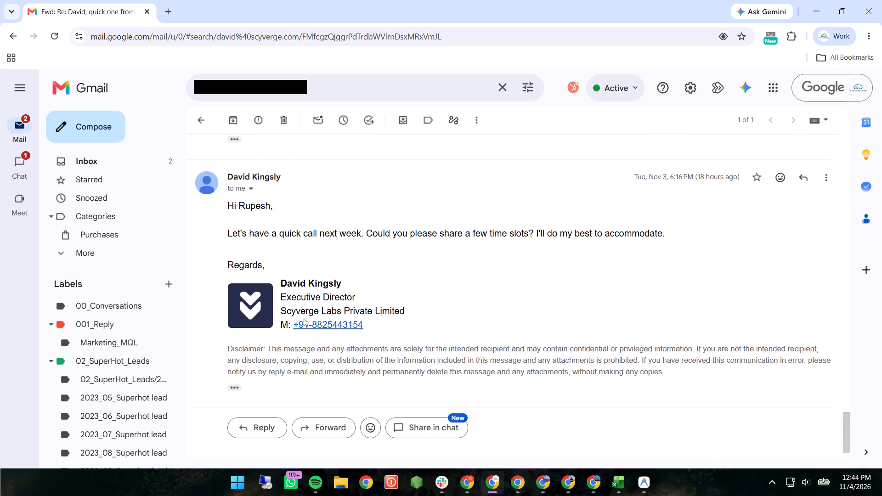
# Switch to the calendar browser window, close the open event's details and bring up the Calendly page for the Frugal Testing Services Strategy Call.
pyautogui.click(520, 479)
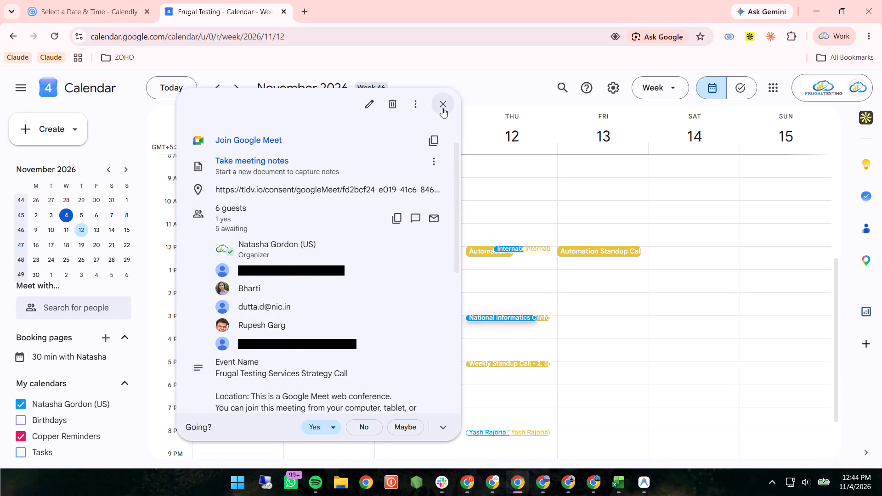
pyautogui.click(442, 108)
pyautogui.click(73, 0)
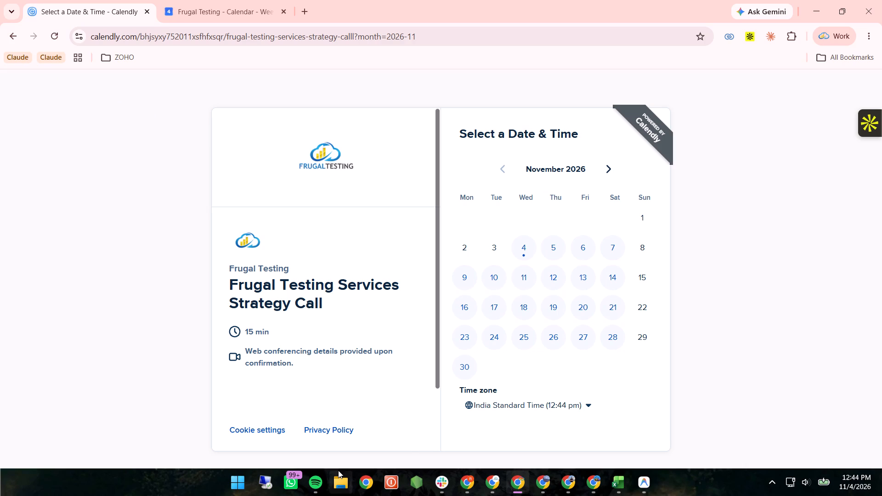
pyautogui.click(241, 0)
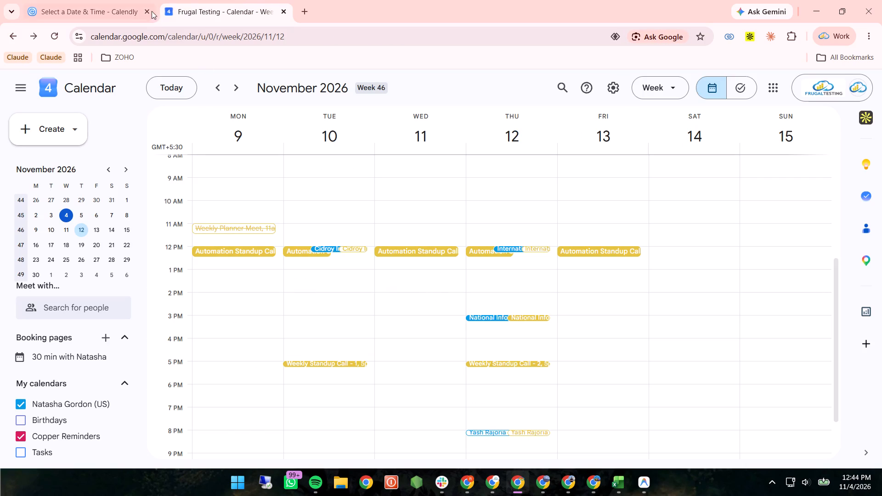
pyautogui.click(127, 11)
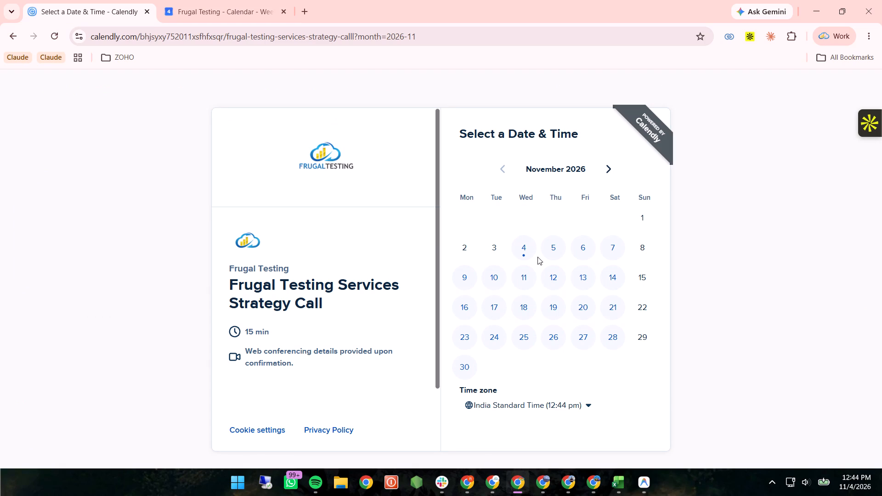
pyautogui.click(526, 275)
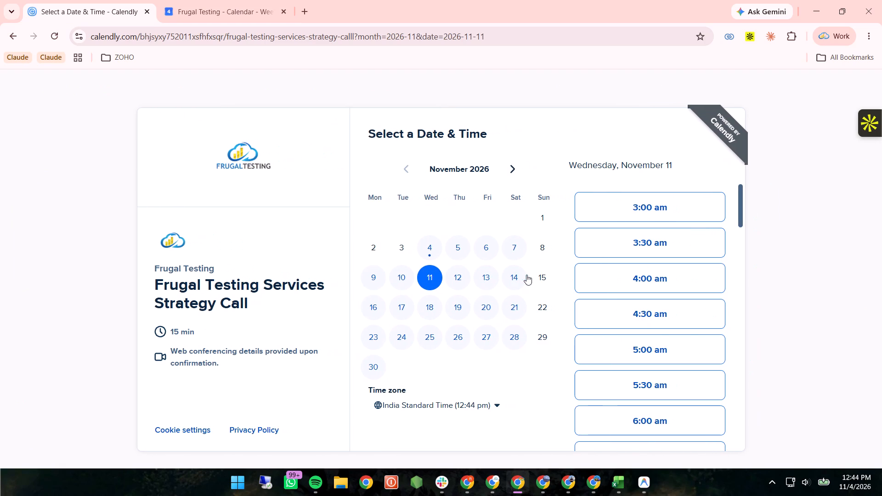
pyautogui.scroll(-2, 706, 358)
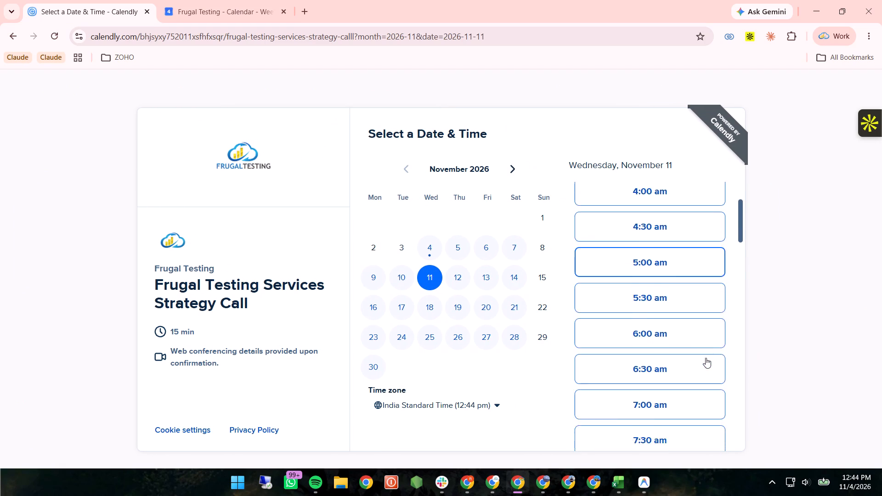
pyautogui.scroll(-7, 706, 358)
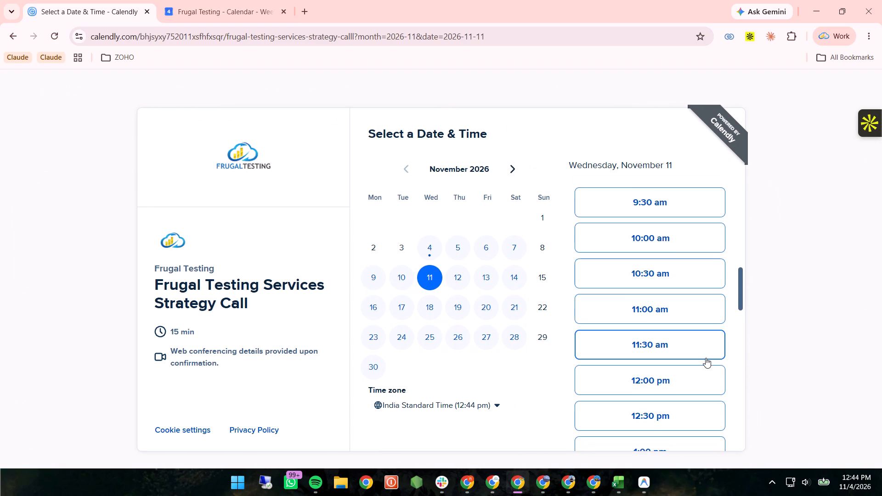